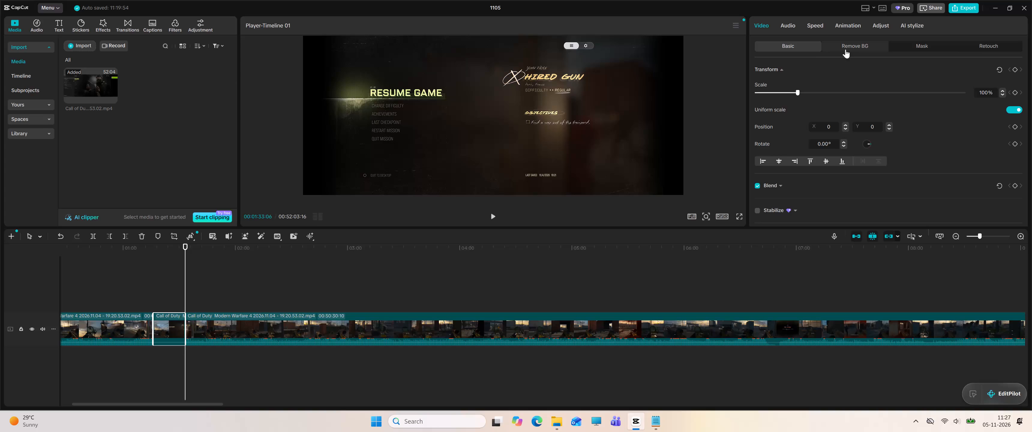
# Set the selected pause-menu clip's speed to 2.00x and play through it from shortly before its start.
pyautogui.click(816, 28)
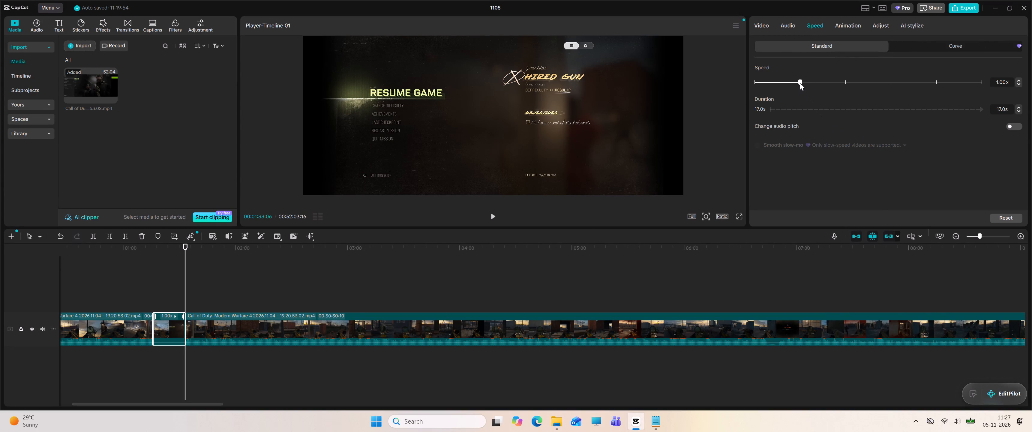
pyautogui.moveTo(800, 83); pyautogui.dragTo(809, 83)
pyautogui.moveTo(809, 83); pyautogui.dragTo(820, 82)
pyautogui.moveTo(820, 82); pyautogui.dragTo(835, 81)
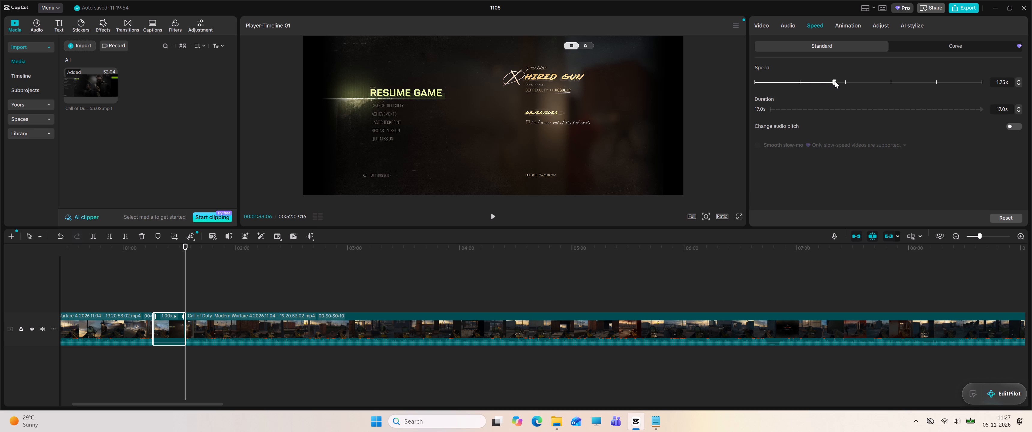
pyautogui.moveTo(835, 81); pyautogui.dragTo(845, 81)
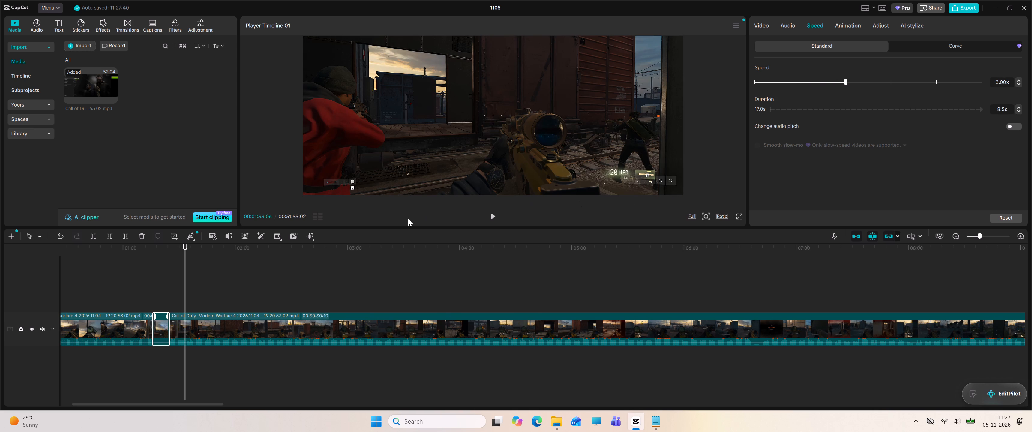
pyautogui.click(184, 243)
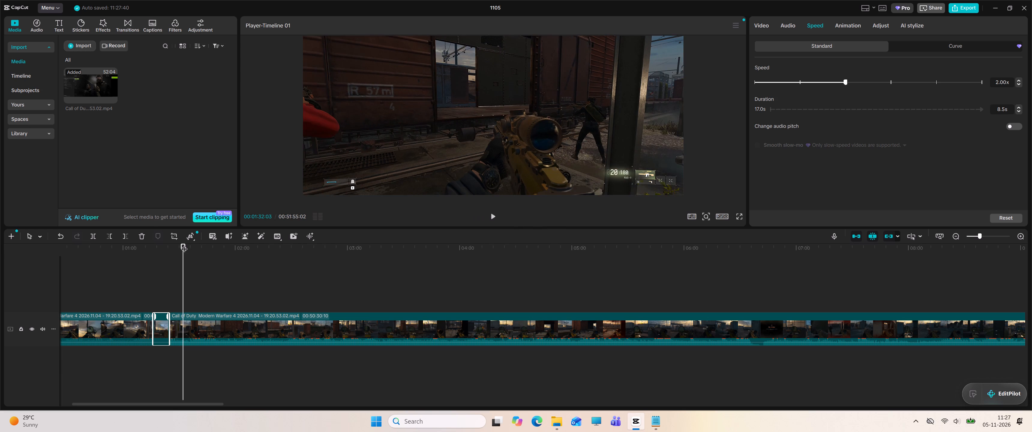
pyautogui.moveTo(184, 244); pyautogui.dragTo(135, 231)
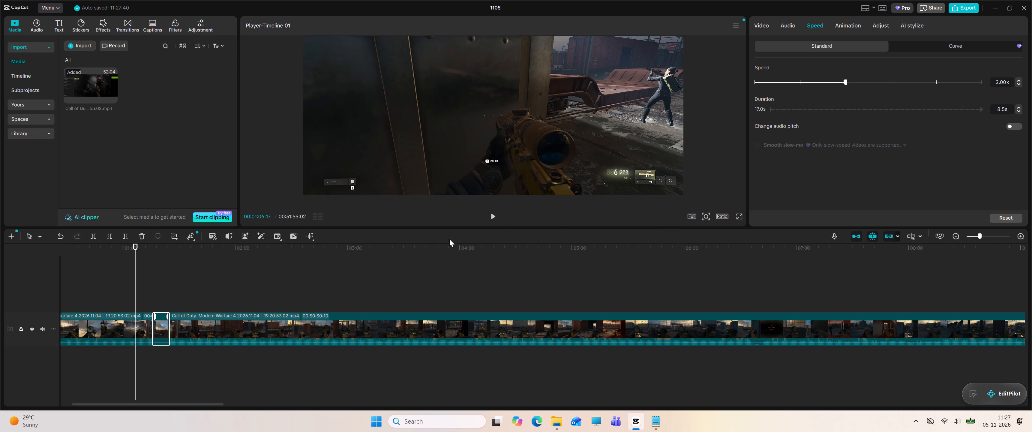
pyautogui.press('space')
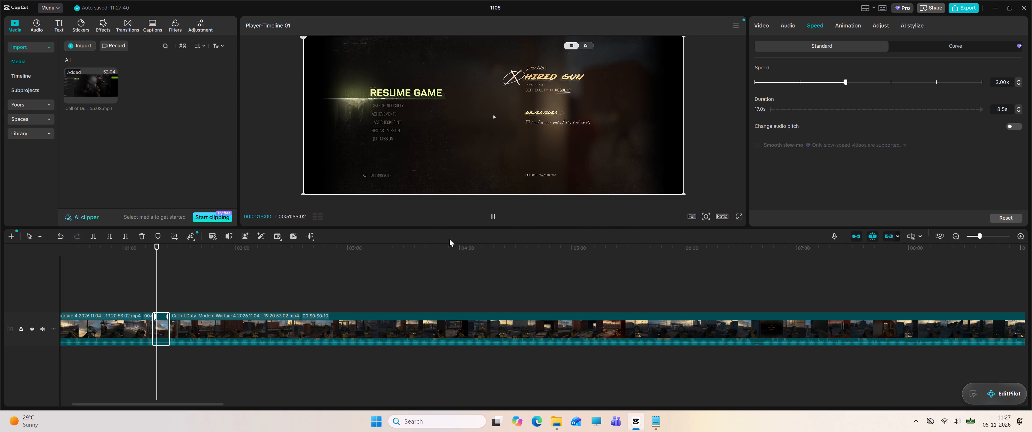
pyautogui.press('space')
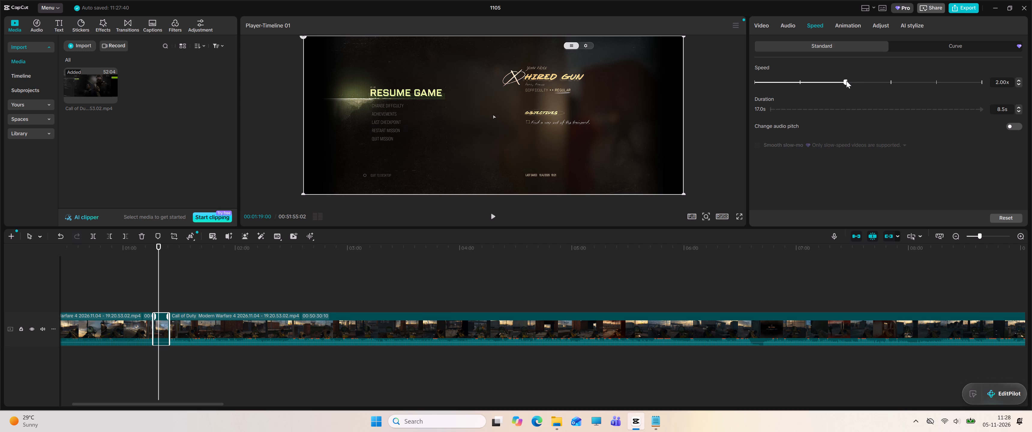
# Raise the pause-menu clip's speed to 5.00x and play back the section from just before it.
pyautogui.moveTo(845, 81); pyautogui.dragTo(891, 85)
pyautogui.moveTo(891, 85); pyautogui.dragTo(892, 85)
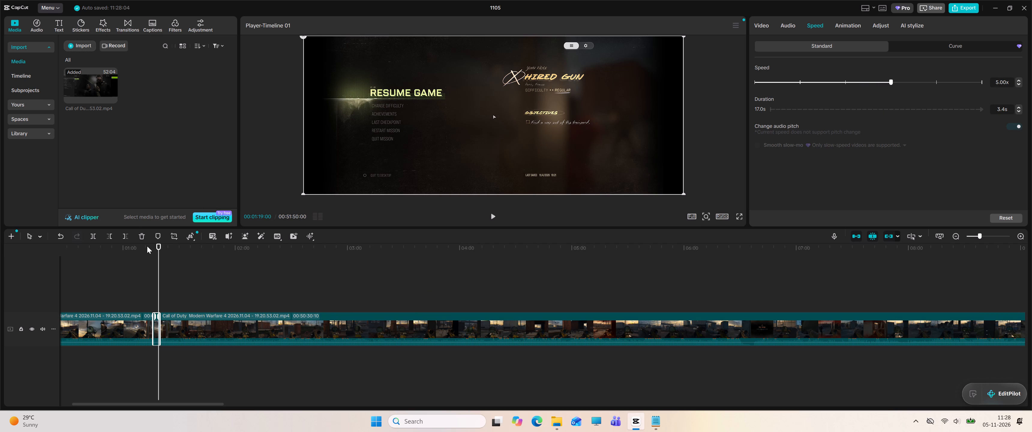
pyautogui.moveTo(158, 245); pyautogui.dragTo(153, 243)
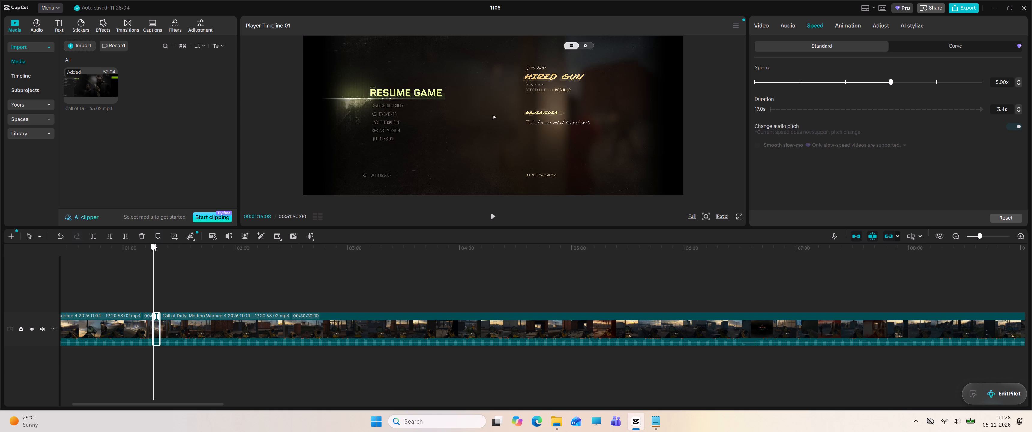
pyautogui.moveTo(153, 243); pyautogui.dragTo(146, 243)
pyautogui.press('space')
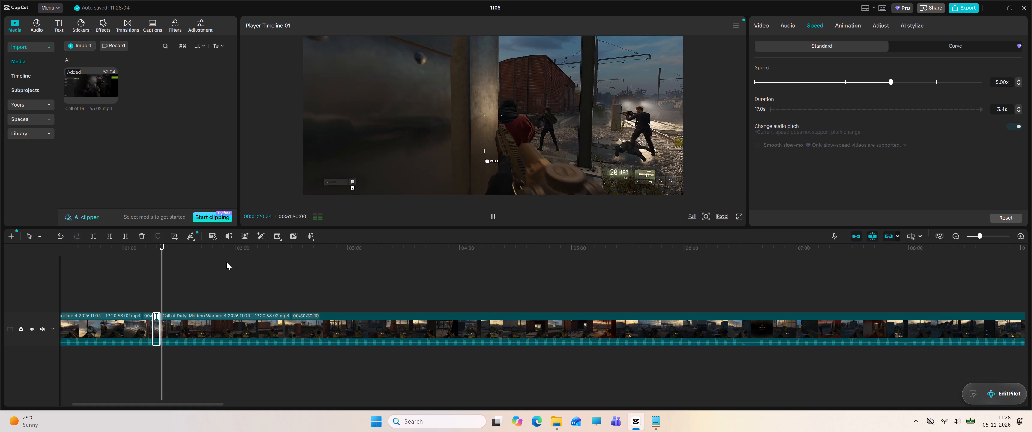
pyautogui.press('space')
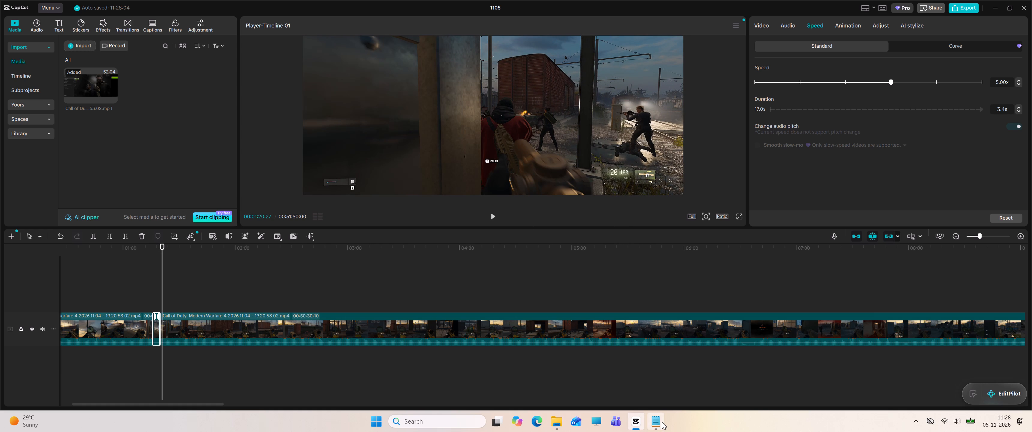
# Switch to Notepad and check the mission note in CODMW4.txt, moving its window higher.
pyautogui.click(662, 422)
pyautogui.scroll(2, 350, 168)
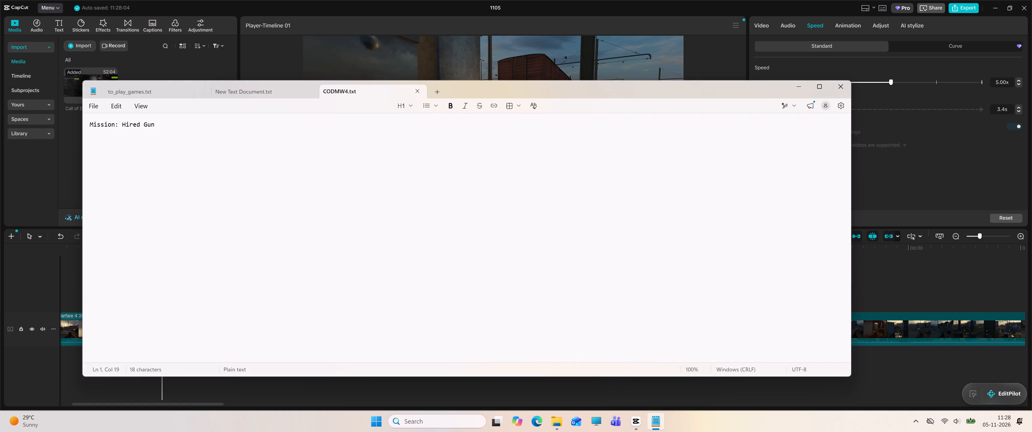
pyautogui.scroll(2, 351, 165)
pyautogui.moveTo(533, 89); pyautogui.dragTo(543, 36)
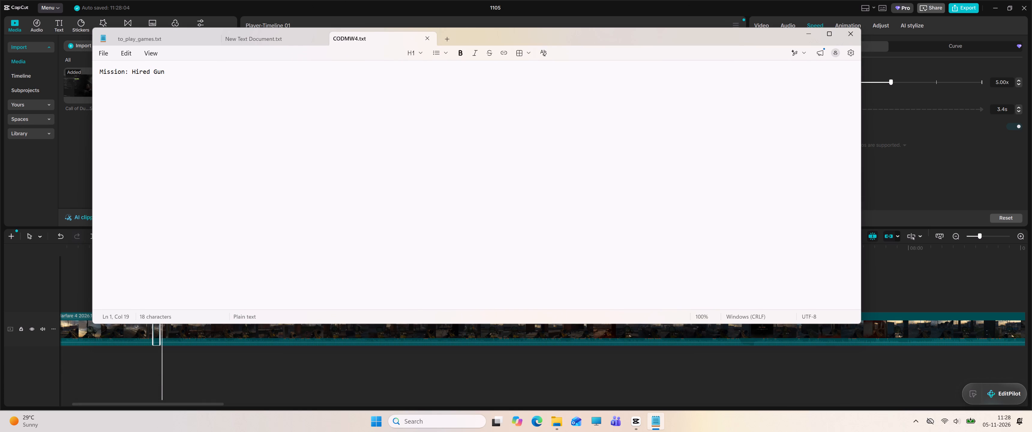
pyautogui.click(199, 164)
pyautogui.scroll(-2, 255, 179)
pyautogui.scroll(4, 259, 178)
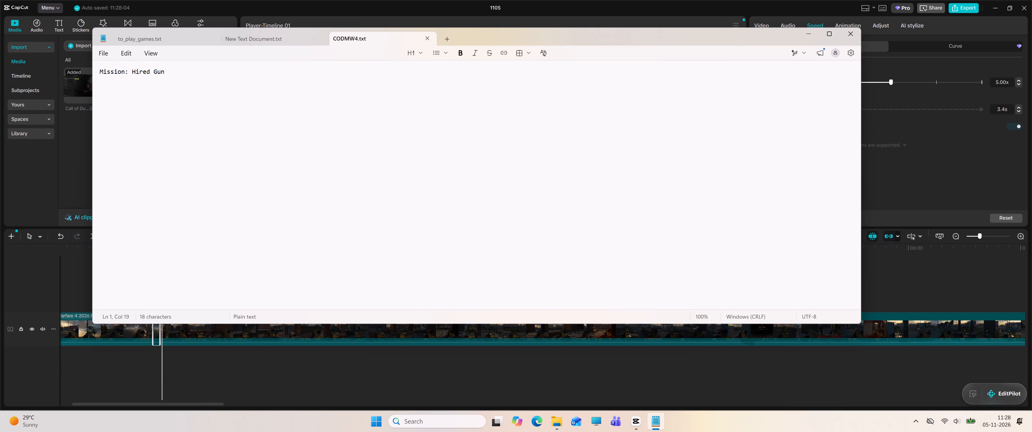
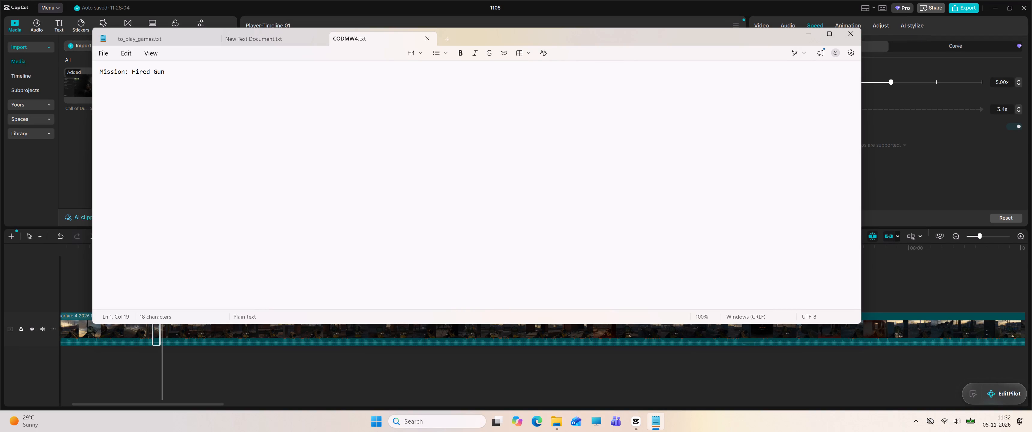
# Return to CapCut from the mission note and play a few seconds of gameplay after the pause-menu clip.
pyautogui.click(805, 33)
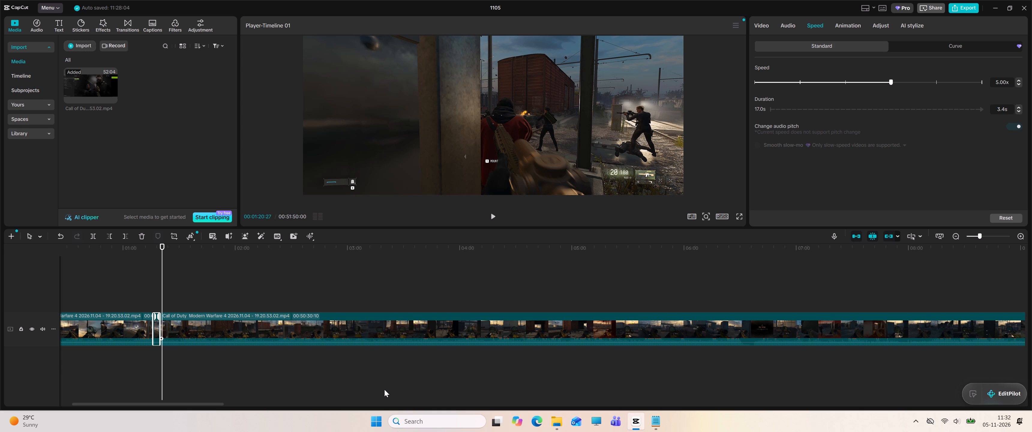
pyautogui.press('space')
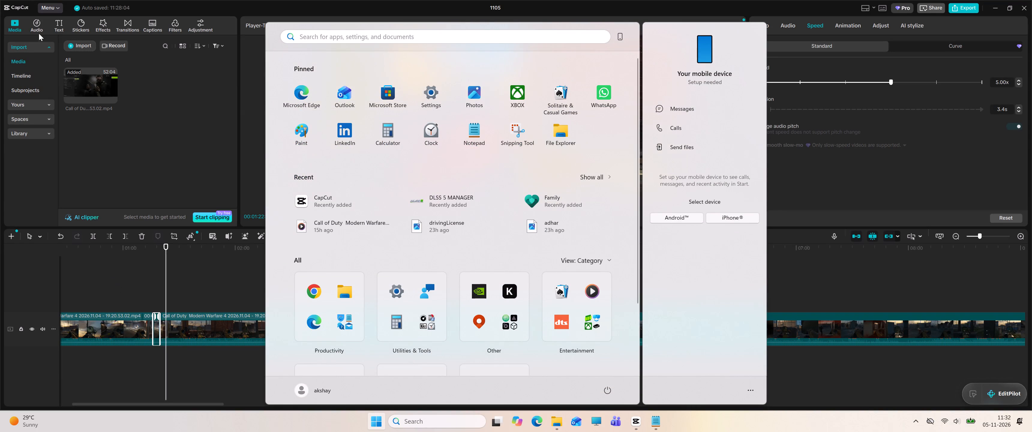
pyautogui.click(209, 170)
pyautogui.press('space')
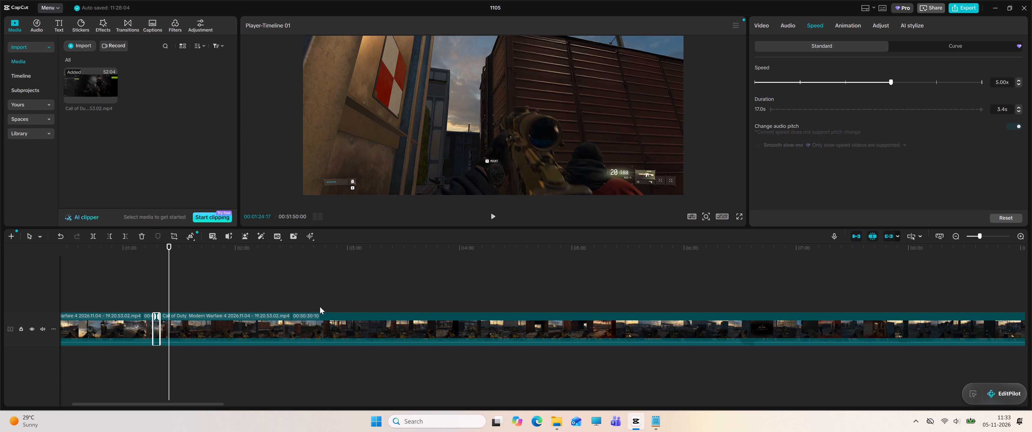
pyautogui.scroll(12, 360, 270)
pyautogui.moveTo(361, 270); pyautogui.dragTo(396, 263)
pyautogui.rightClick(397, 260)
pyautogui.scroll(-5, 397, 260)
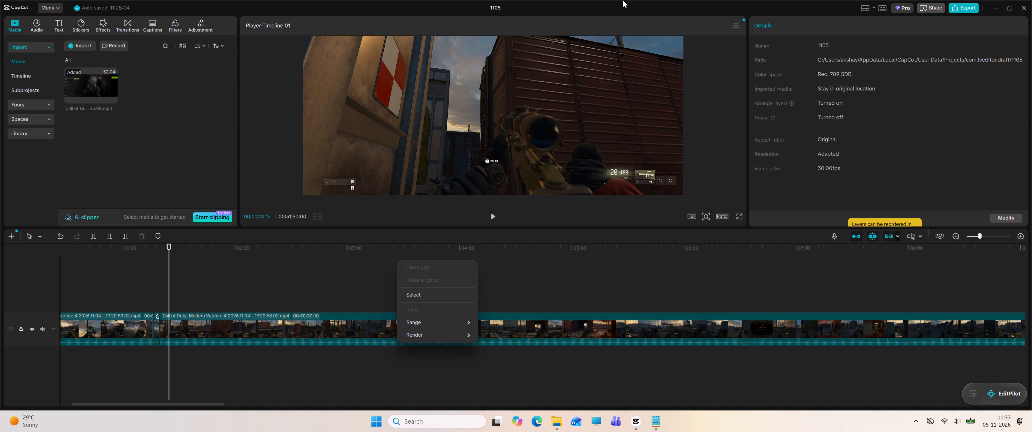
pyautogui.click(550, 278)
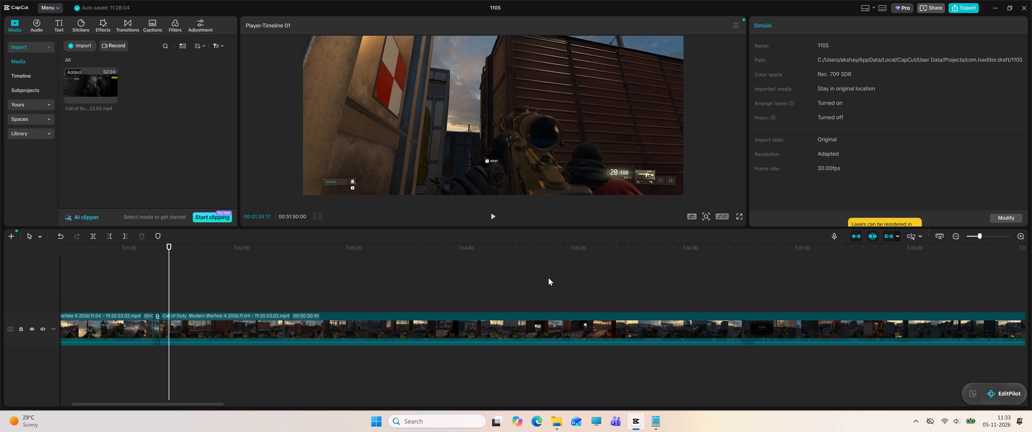
# Replay the sped-up pause-menu section from shortly before the clip to check its pacing.
pyautogui.moveTo(169, 245); pyautogui.dragTo(160, 246)
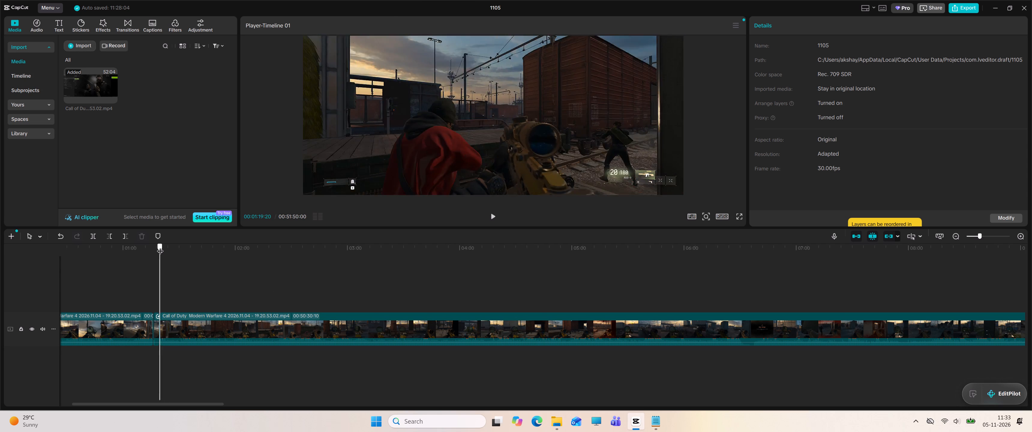
pyautogui.moveTo(160, 246); pyautogui.dragTo(148, 244)
pyautogui.press('space')
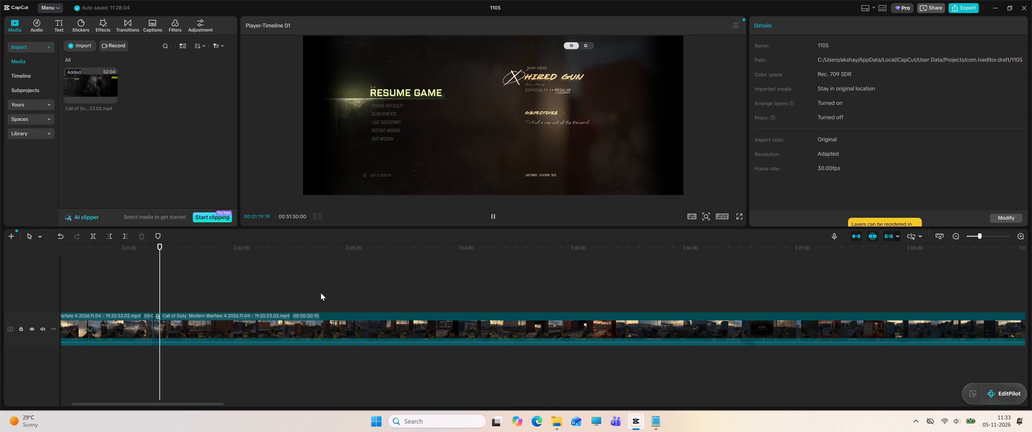
pyautogui.press('space')
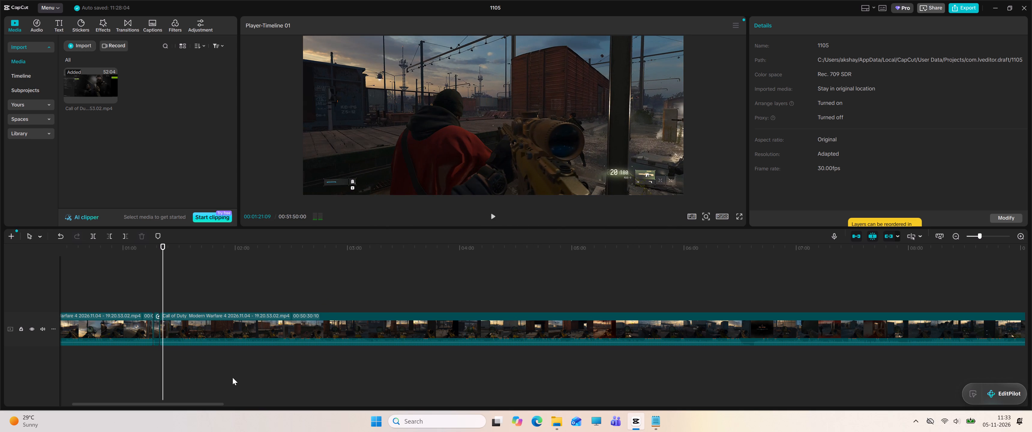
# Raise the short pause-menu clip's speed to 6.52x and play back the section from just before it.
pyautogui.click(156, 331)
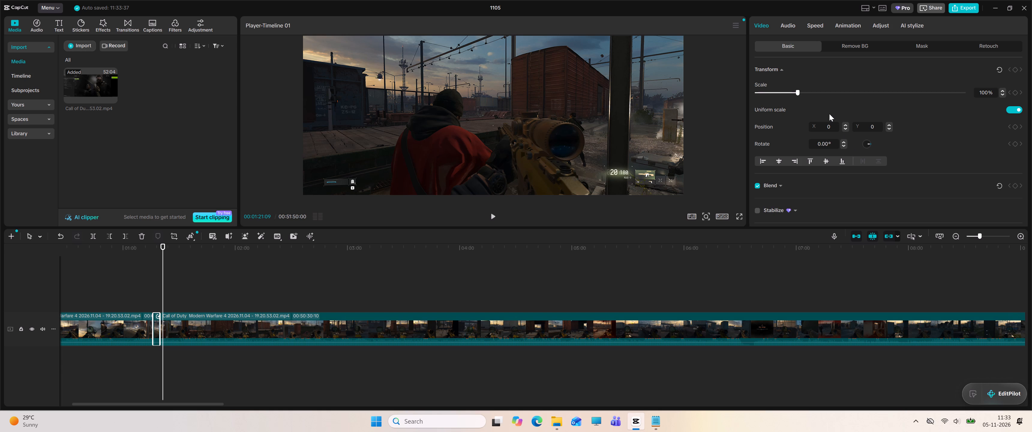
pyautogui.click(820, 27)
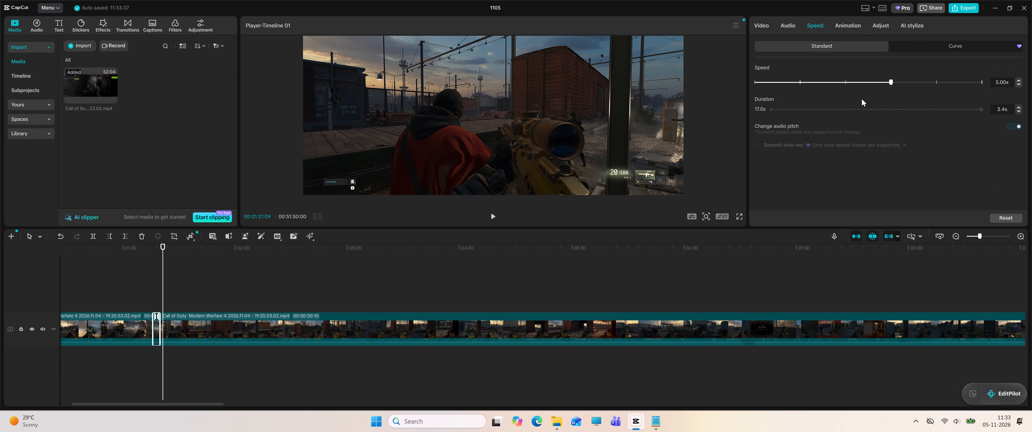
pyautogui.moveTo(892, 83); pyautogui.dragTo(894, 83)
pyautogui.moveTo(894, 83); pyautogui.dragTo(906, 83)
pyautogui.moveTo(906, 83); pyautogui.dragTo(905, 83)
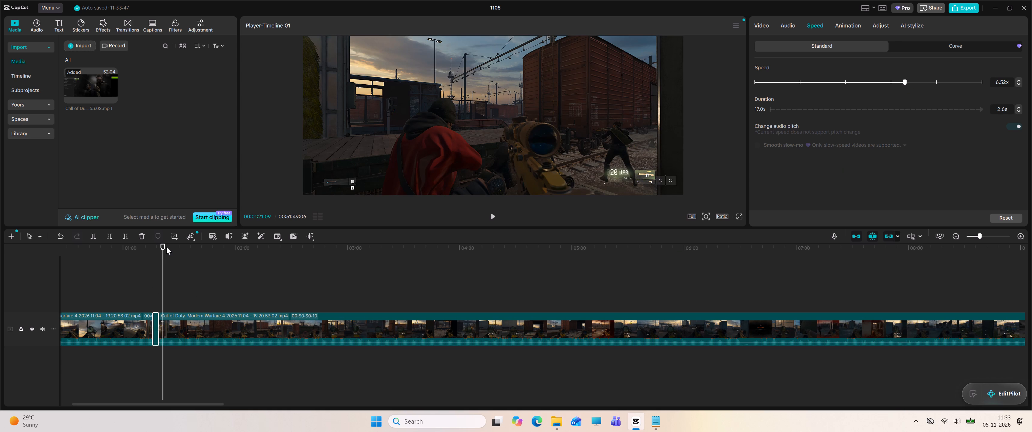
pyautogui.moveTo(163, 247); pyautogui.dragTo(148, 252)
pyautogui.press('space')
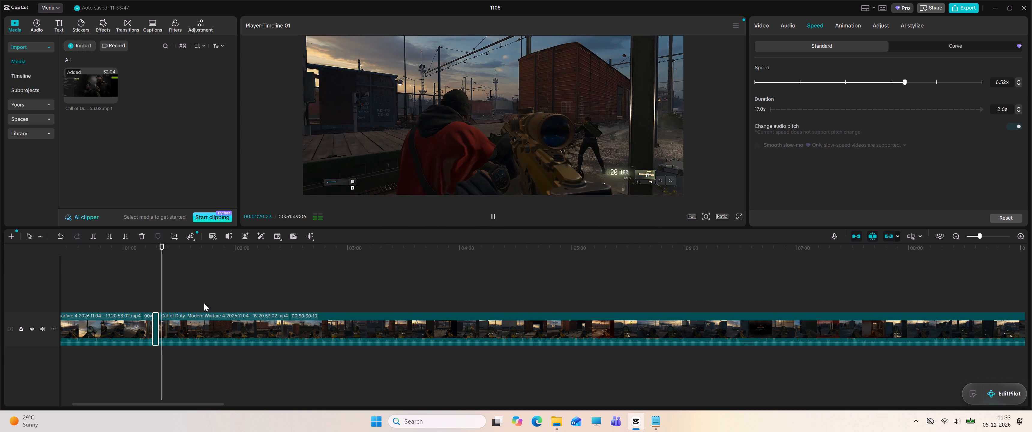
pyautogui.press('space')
# Set the pause-menu clip's speed to 10.00x and play from just before it on into the following gameplay.
pyautogui.moveTo(904, 82); pyautogui.dragTo(939, 79)
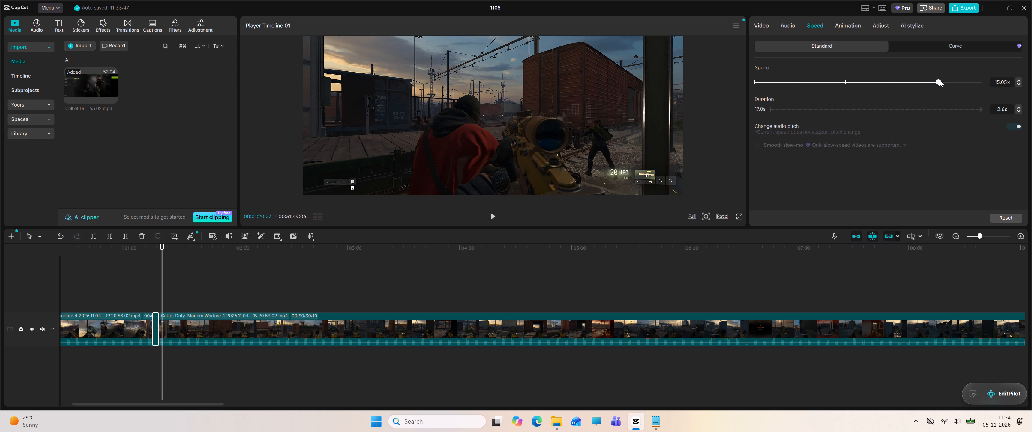
pyautogui.moveTo(939, 79); pyautogui.dragTo(939, 79)
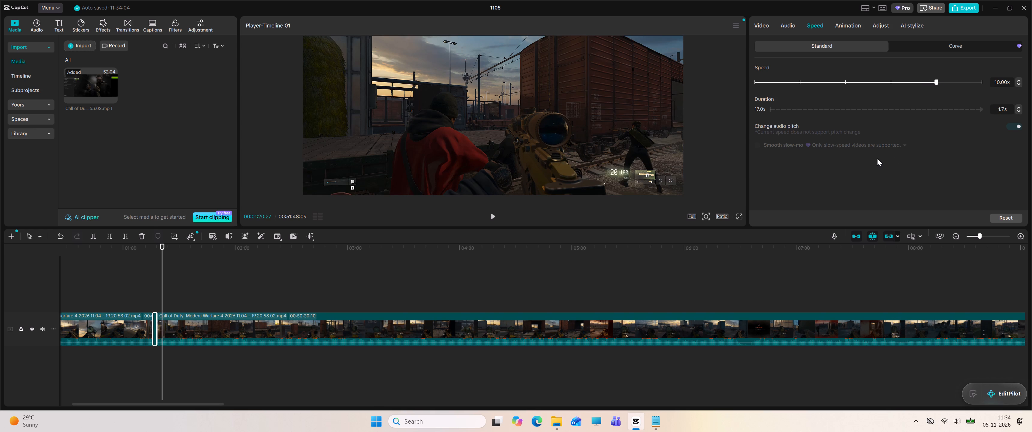
pyautogui.moveTo(163, 243); pyautogui.dragTo(153, 246)
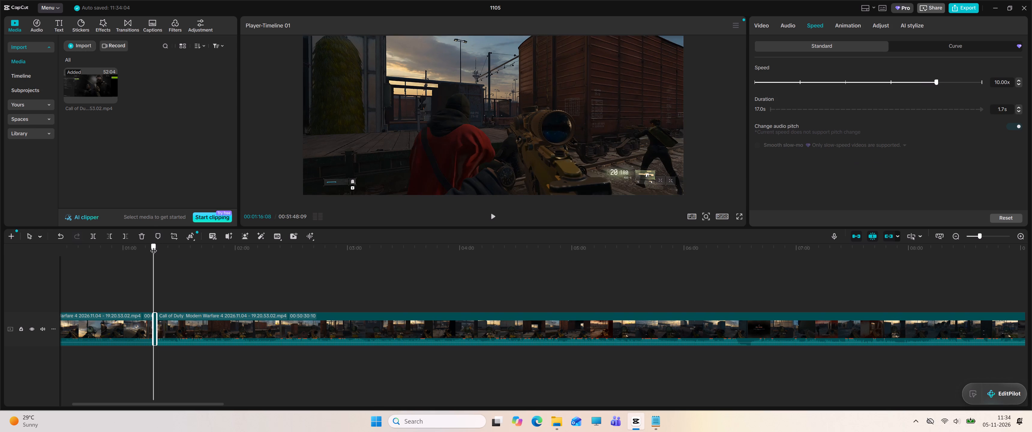
pyautogui.moveTo(153, 246); pyautogui.dragTo(150, 246)
pyautogui.press('space')
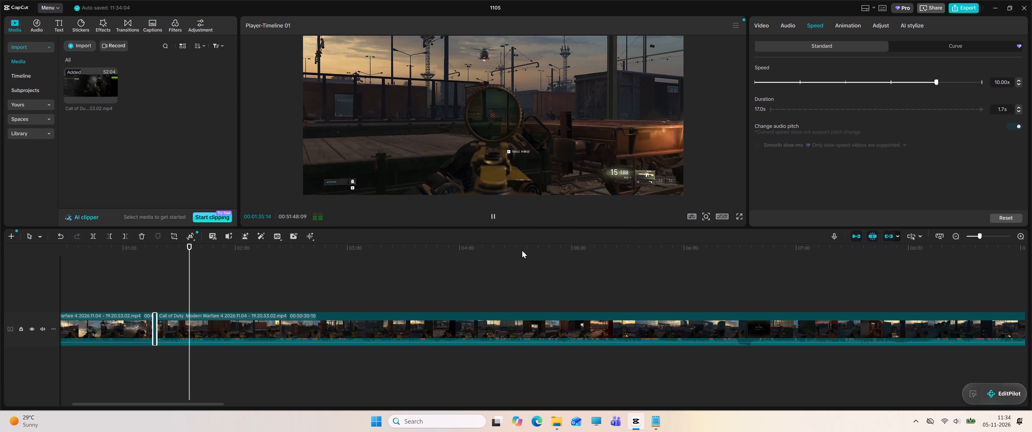
pyautogui.click(491, 215)
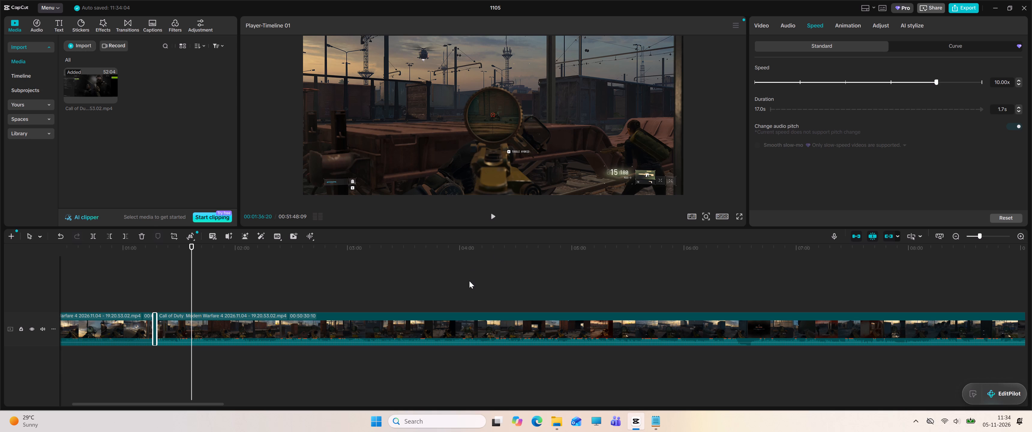
pyautogui.press('space')
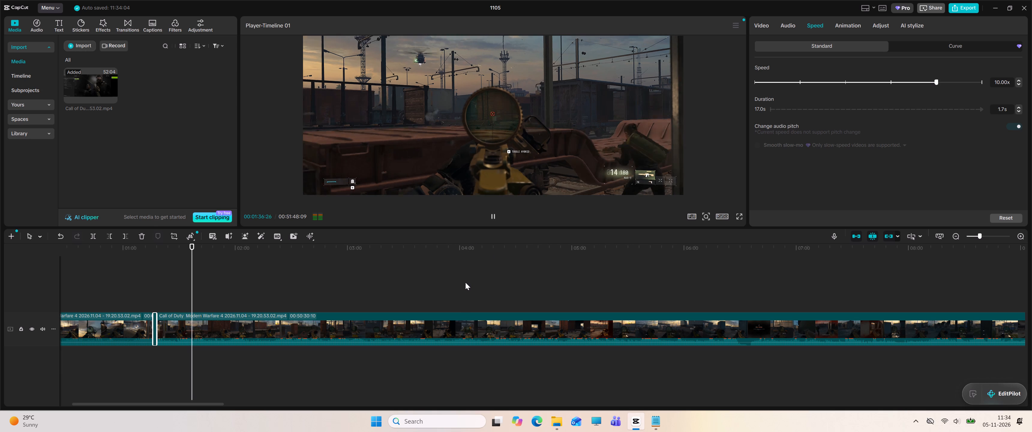
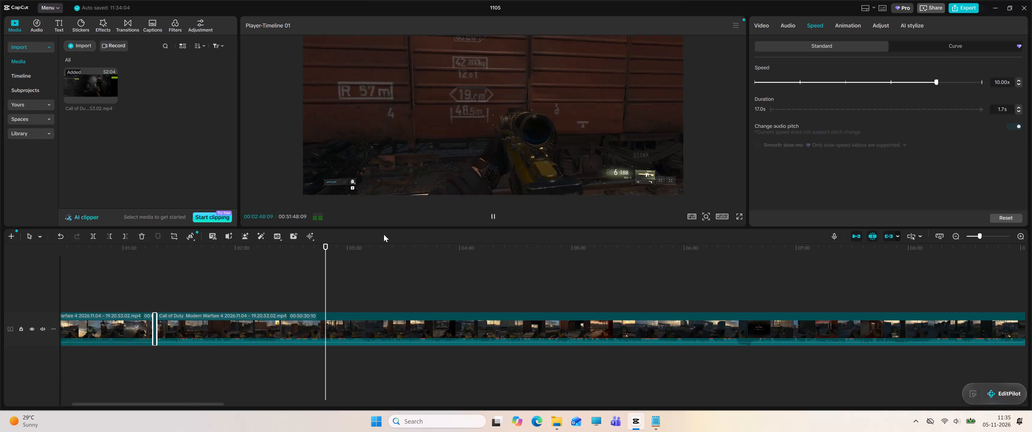
# Scrub through the train-yard gameplay from about 2:49 to about 4:40 to review the footage.
pyautogui.moveTo(327, 246); pyautogui.dragTo(328, 246)
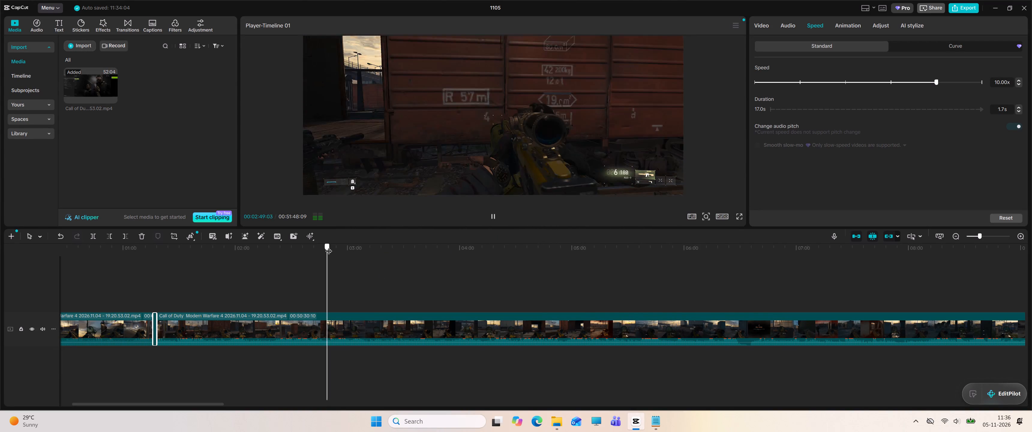
pyautogui.moveTo(328, 246); pyautogui.dragTo(380, 249)
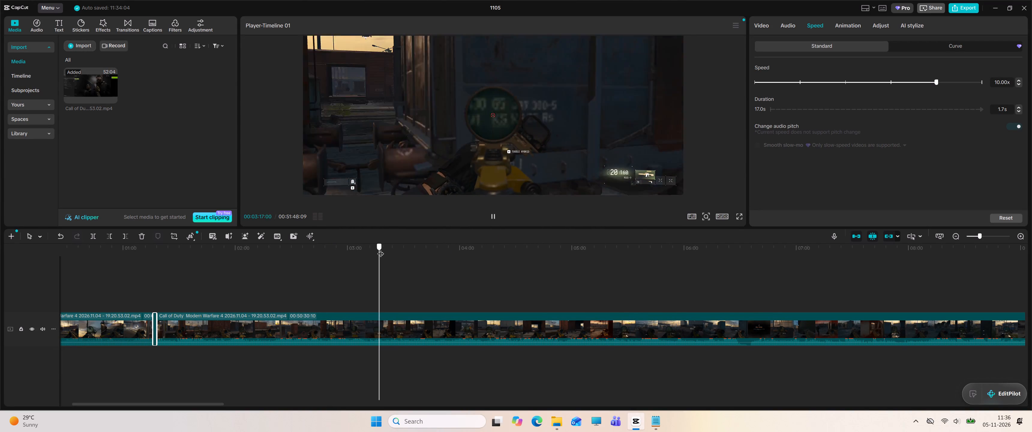
pyautogui.moveTo(380, 249); pyautogui.dragTo(426, 254)
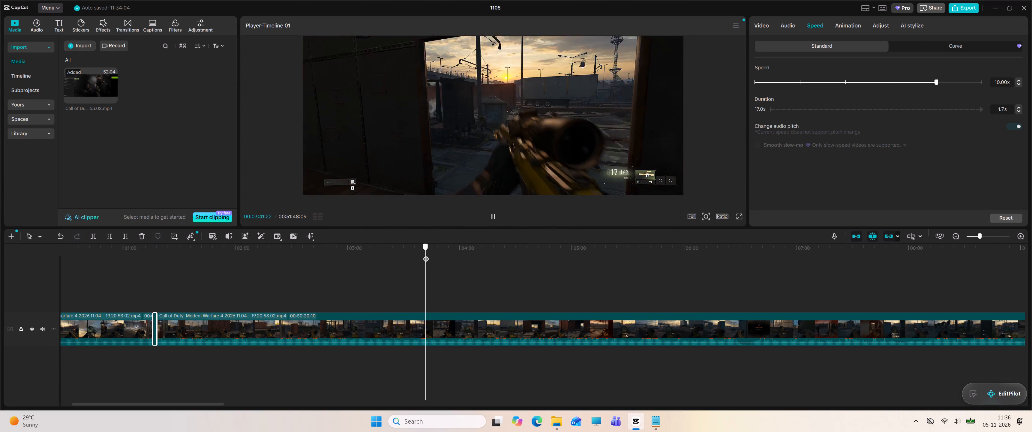
pyautogui.moveTo(426, 254); pyautogui.dragTo(459, 254)
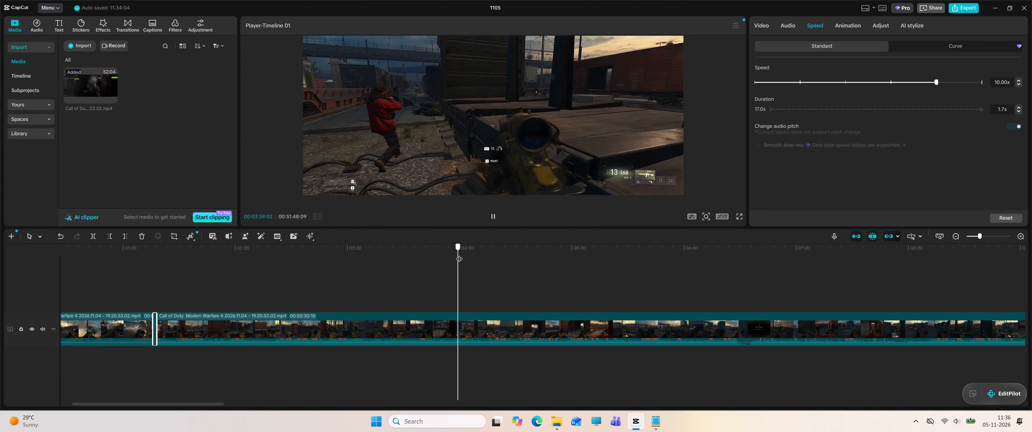
pyautogui.moveTo(459, 254); pyautogui.dragTo(486, 254)
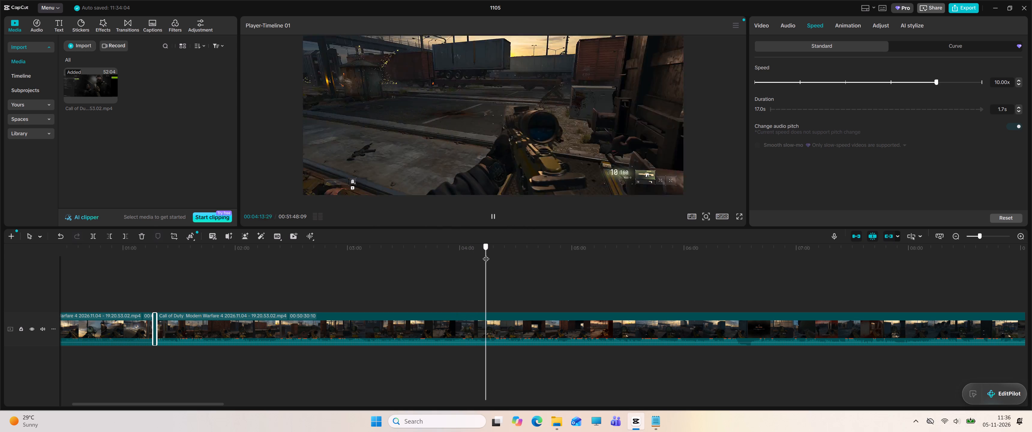
pyautogui.moveTo(486, 254); pyautogui.dragTo(525, 254)
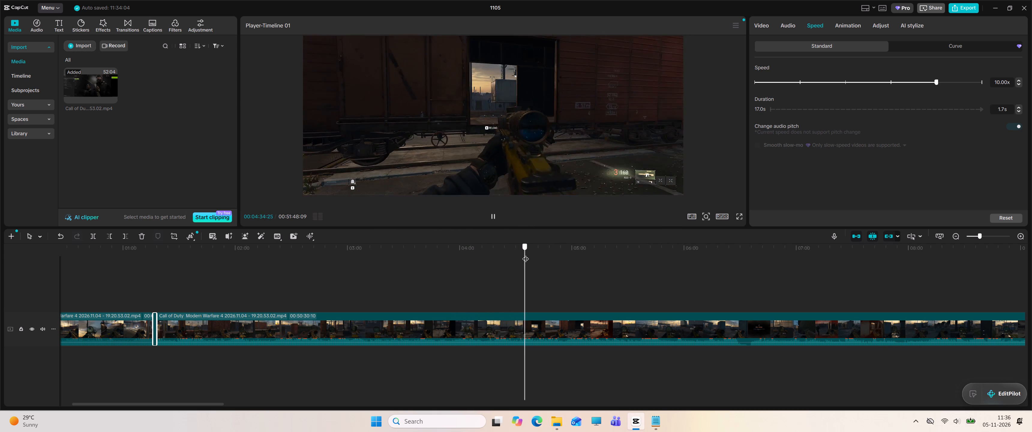
pyautogui.moveTo(525, 254); pyautogui.dragTo(534, 254)
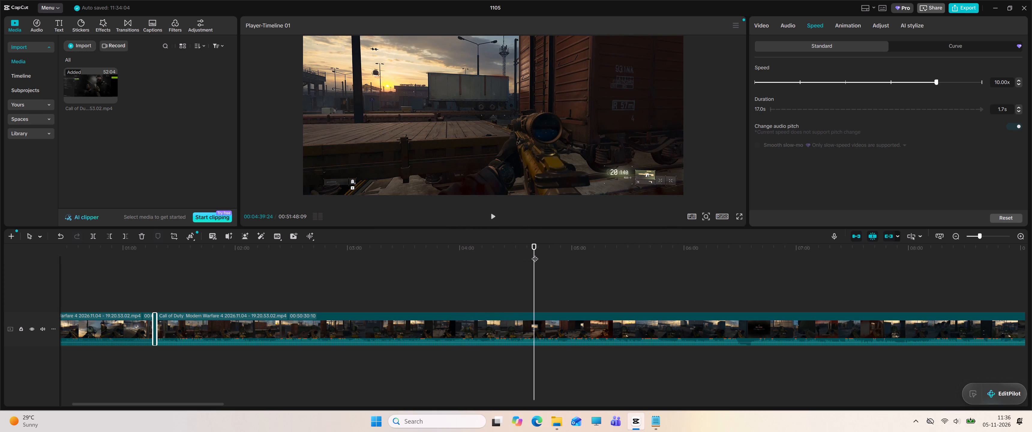
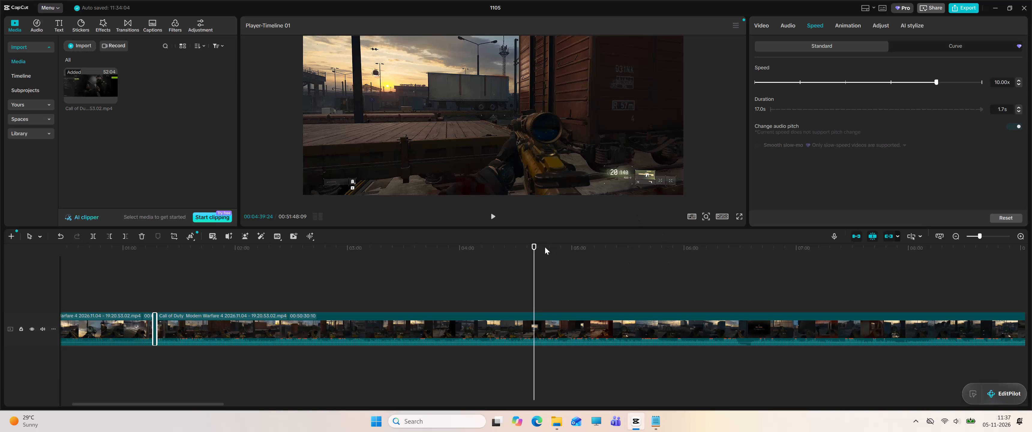
# Scrub through the train-yard gameplay from about 4:40 to about 7:24 to review the footage.
pyautogui.moveTo(533, 247); pyautogui.dragTo(560, 247)
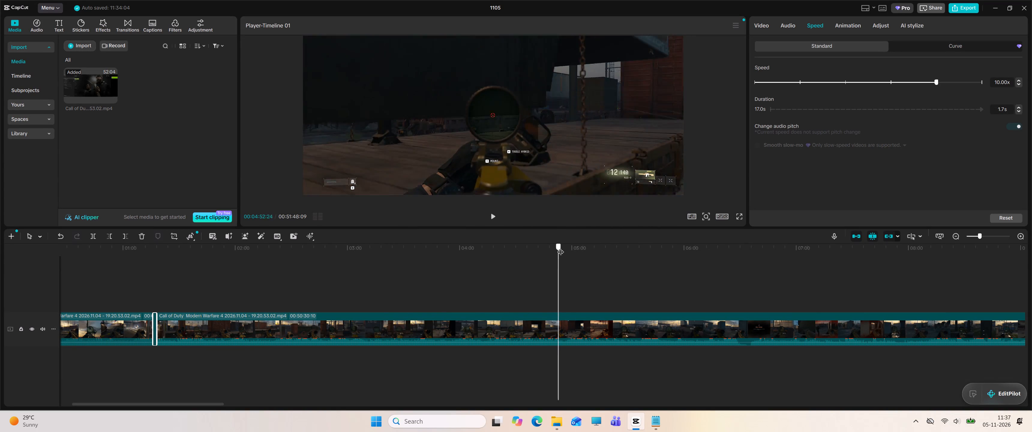
pyautogui.moveTo(560, 247); pyautogui.dragTo(619, 250)
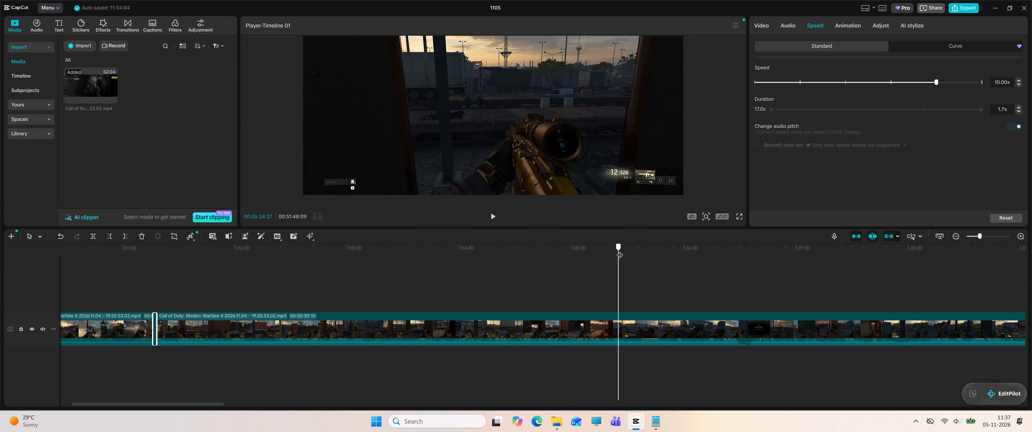
pyautogui.moveTo(619, 250); pyautogui.dragTo(666, 250)
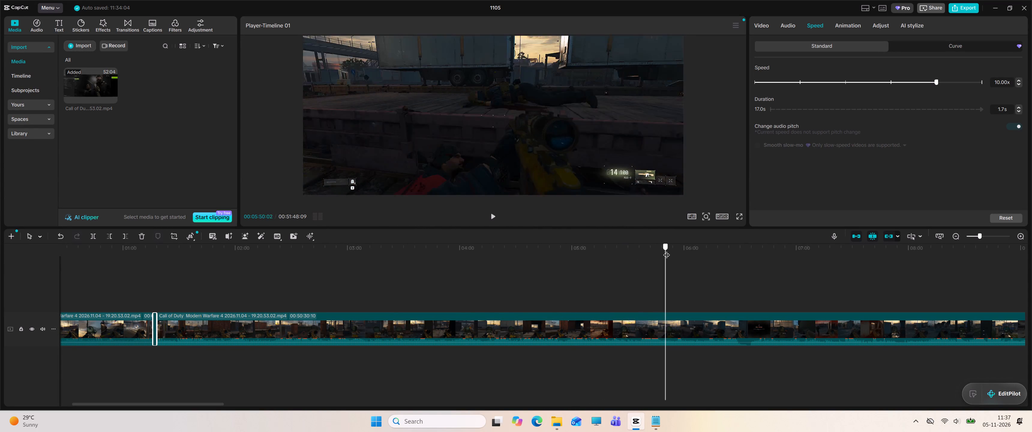
pyautogui.moveTo(666, 250); pyautogui.dragTo(709, 250)
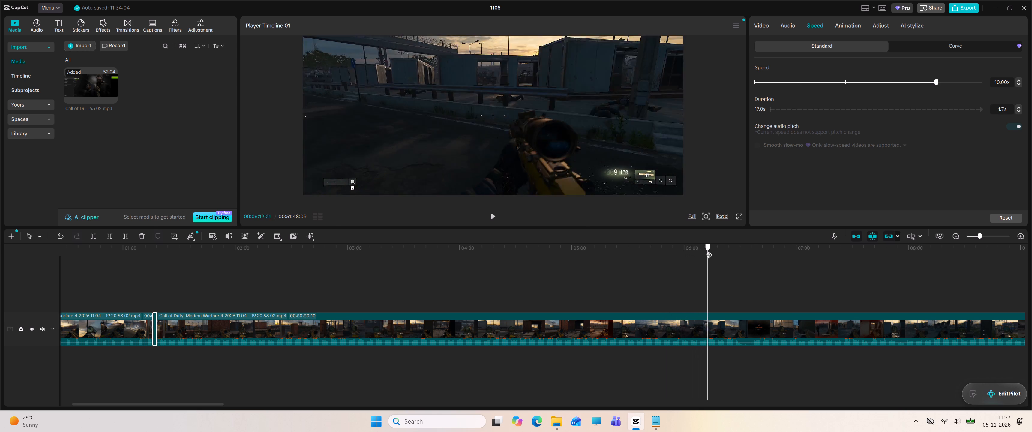
pyautogui.moveTo(709, 250); pyautogui.dragTo(735, 250)
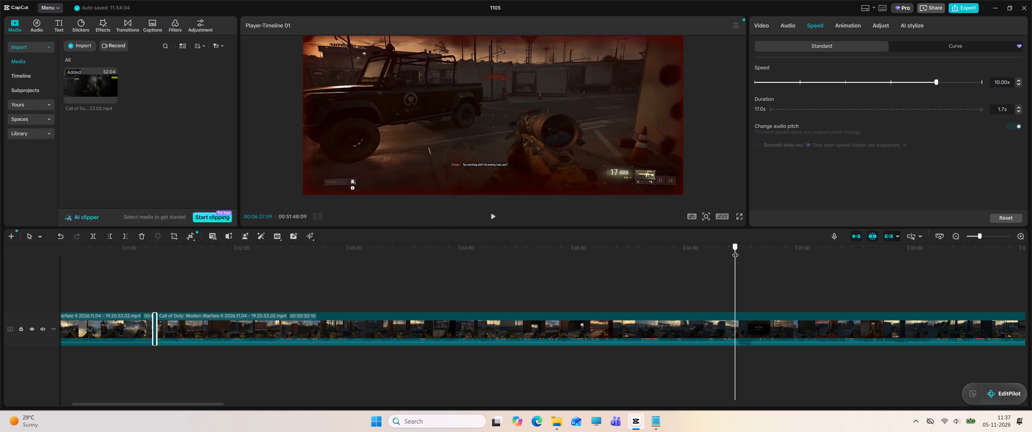
pyautogui.moveTo(735, 250); pyautogui.dragTo(745, 250)
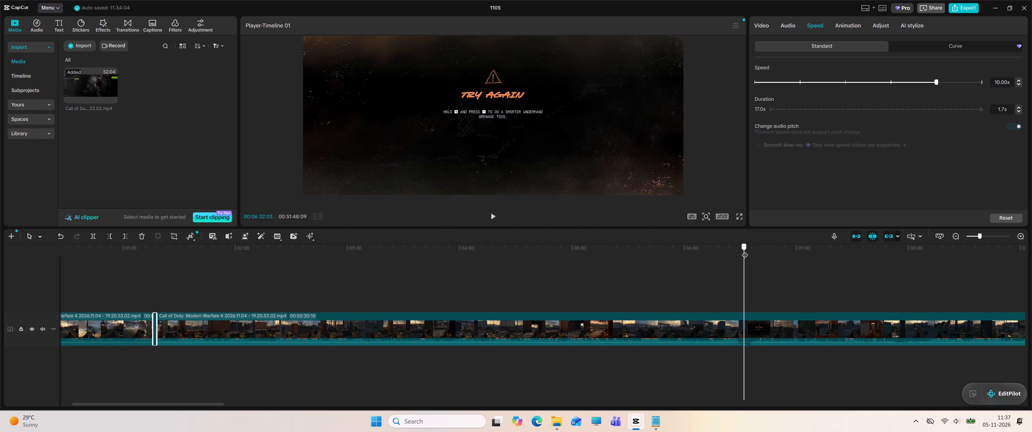
pyautogui.moveTo(745, 250); pyautogui.dragTo(765, 250)
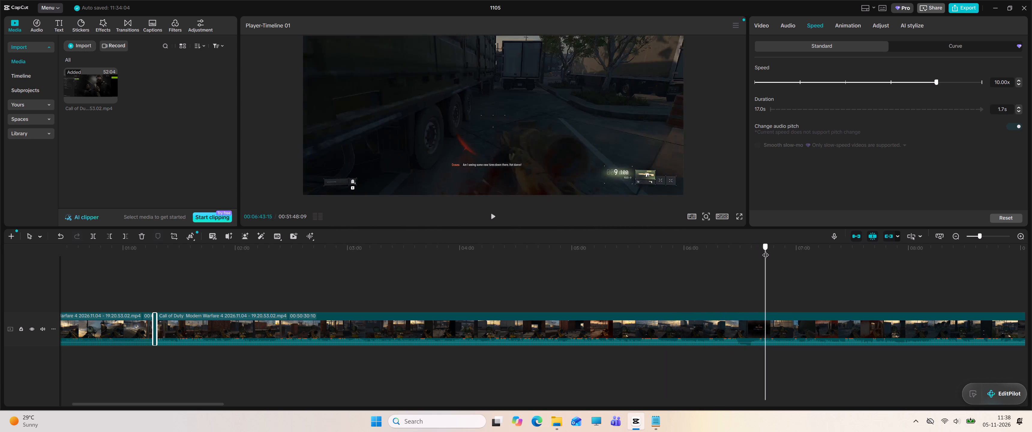
pyautogui.moveTo(765, 250); pyautogui.dragTo(784, 250)
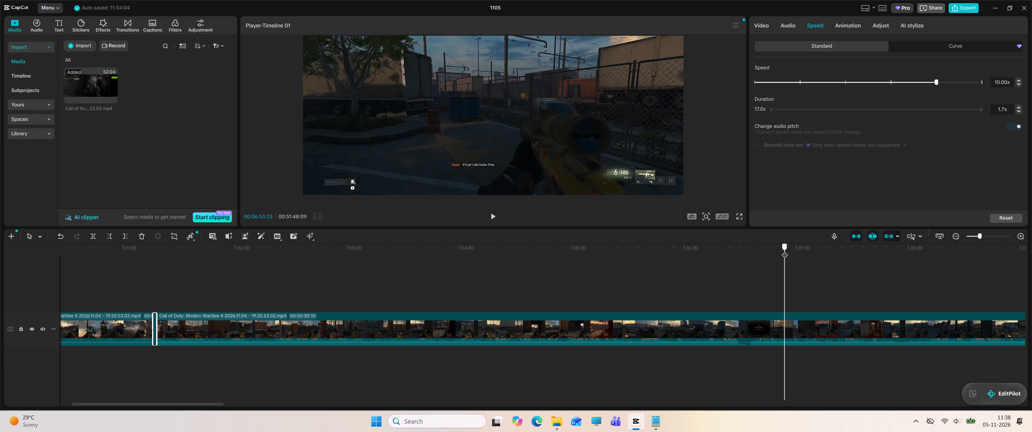
pyautogui.moveTo(784, 250); pyautogui.dragTo(810, 250)
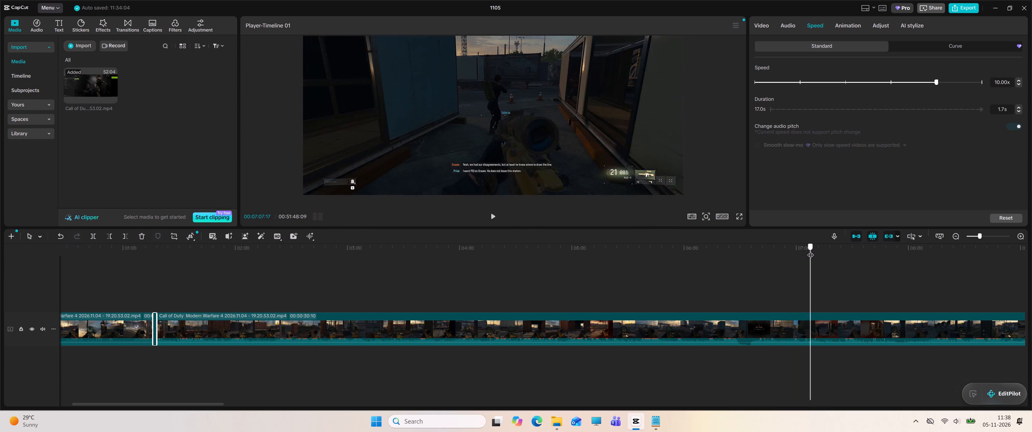
pyautogui.moveTo(810, 250); pyautogui.dragTo(841, 248)
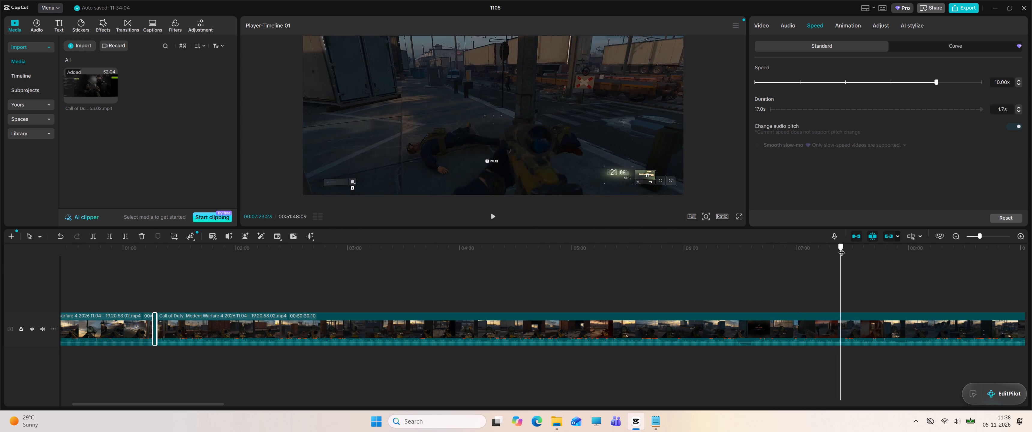
pyautogui.moveTo(841, 248); pyautogui.dragTo(842, 248)
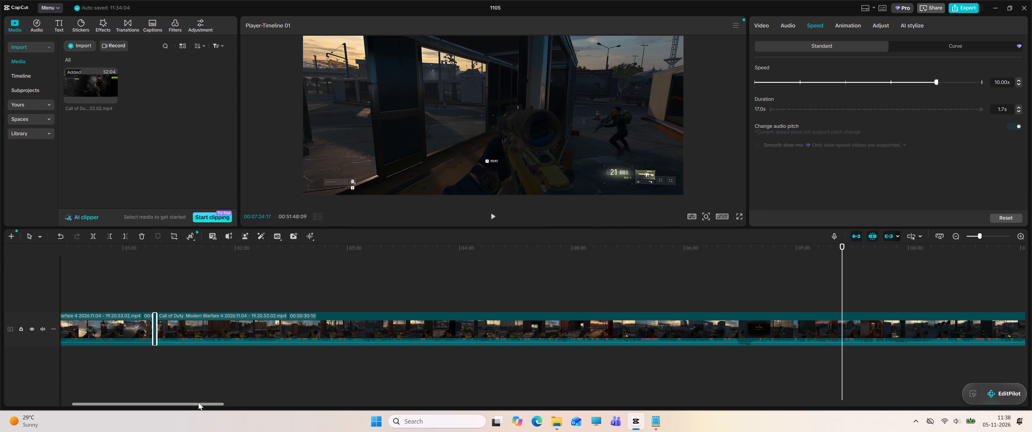
# Review the gameplay from about 7:24 to about 9:38 by scrubbing through the rail-yard and warehouse approach footage.
pyautogui.moveTo(198, 402); pyautogui.dragTo(304, 400)
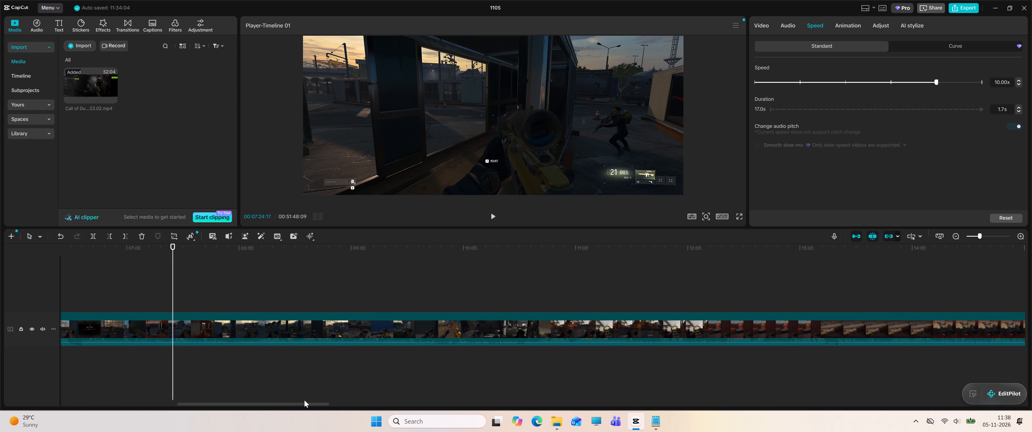
pyautogui.moveTo(304, 400); pyautogui.dragTo(306, 399)
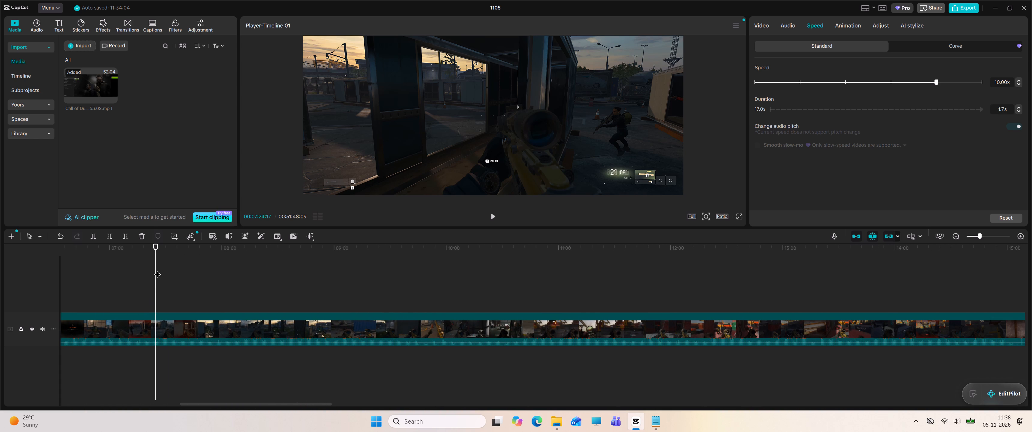
pyautogui.moveTo(155, 246); pyautogui.dragTo(158, 246)
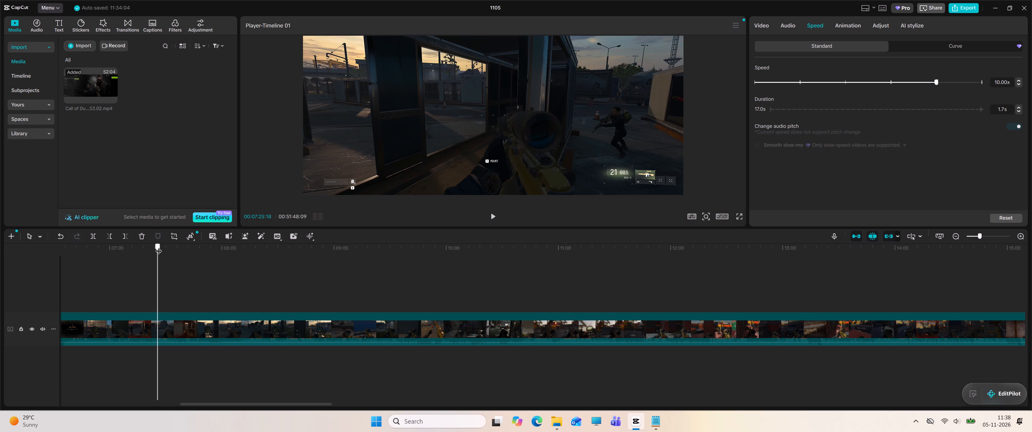
pyautogui.moveTo(158, 246); pyautogui.dragTo(200, 249)
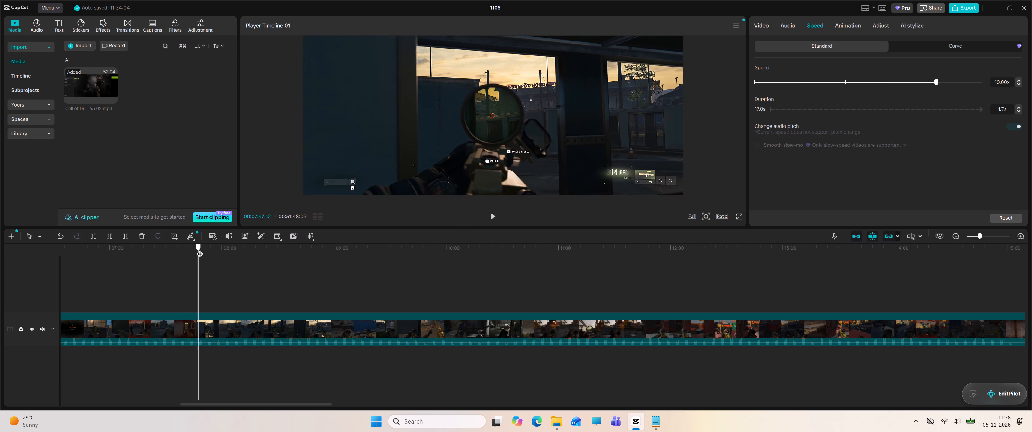
pyautogui.moveTo(200, 249); pyautogui.dragTo(228, 252)
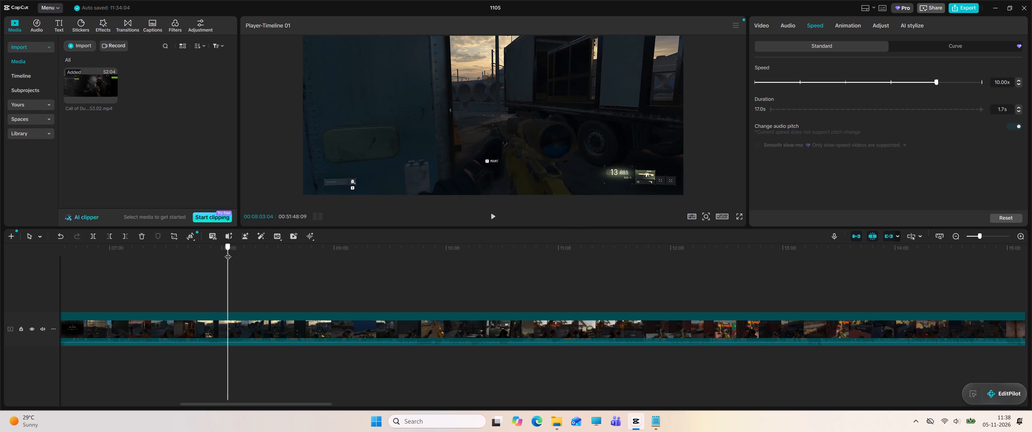
pyautogui.moveTo(228, 252); pyautogui.dragTo(268, 255)
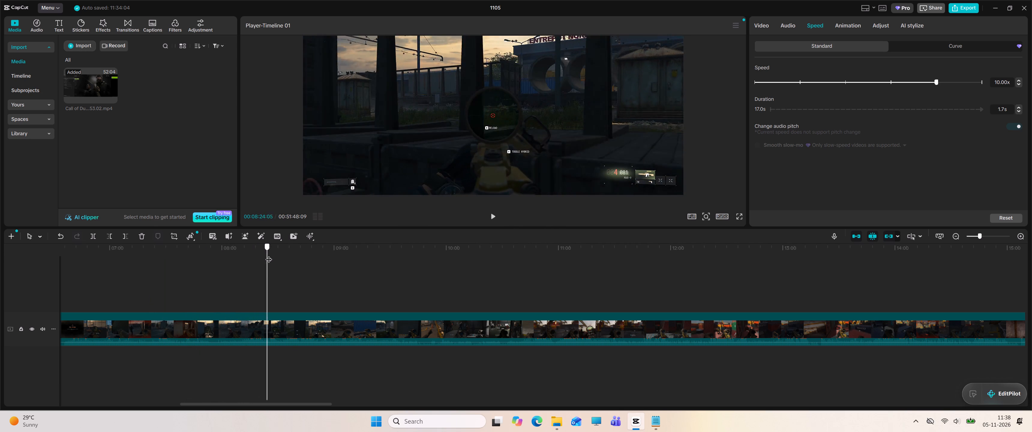
pyautogui.moveTo(268, 255); pyautogui.dragTo(310, 262)
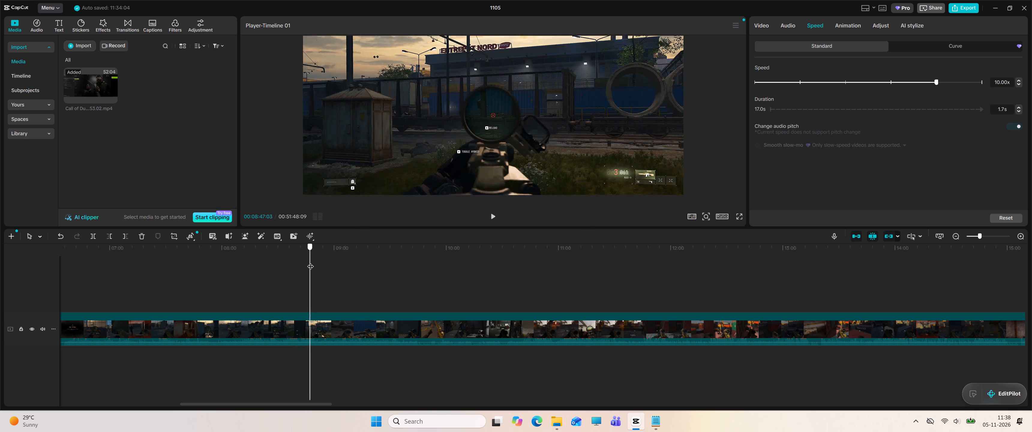
pyautogui.moveTo(310, 262); pyautogui.dragTo(334, 263)
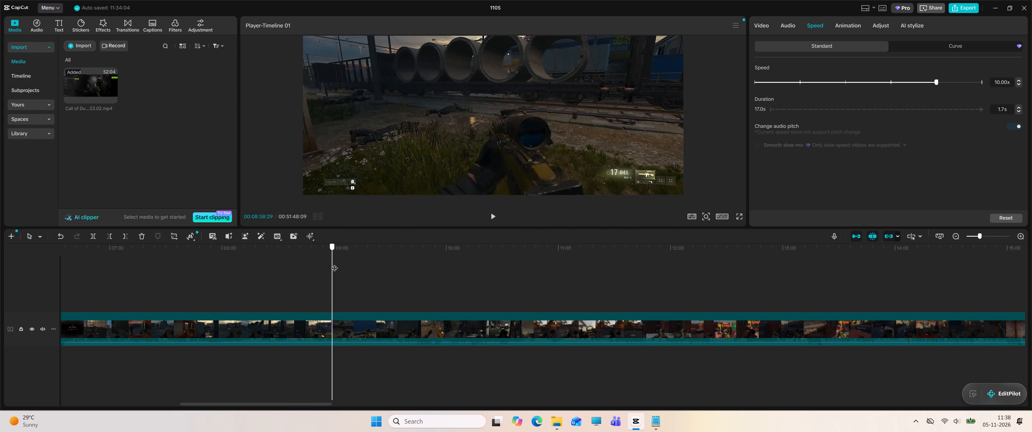
pyautogui.moveTo(334, 263); pyautogui.dragTo(357, 265)
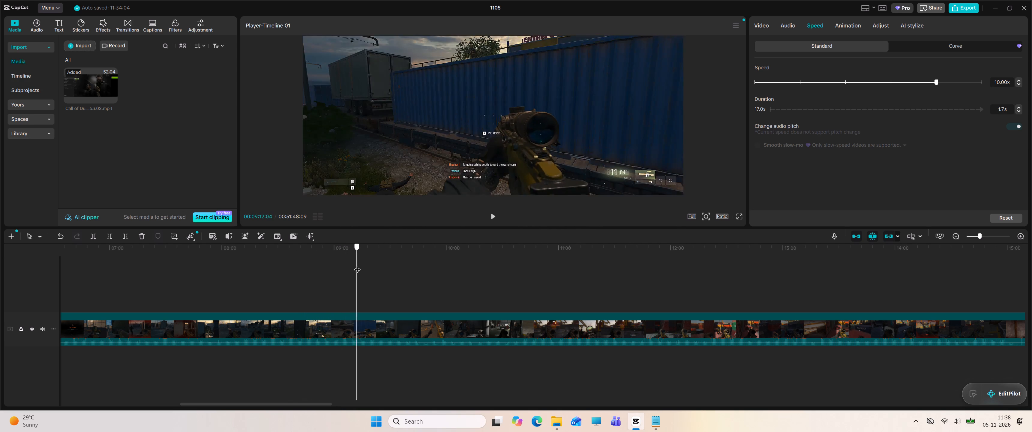
pyautogui.moveTo(357, 265); pyautogui.dragTo(376, 265)
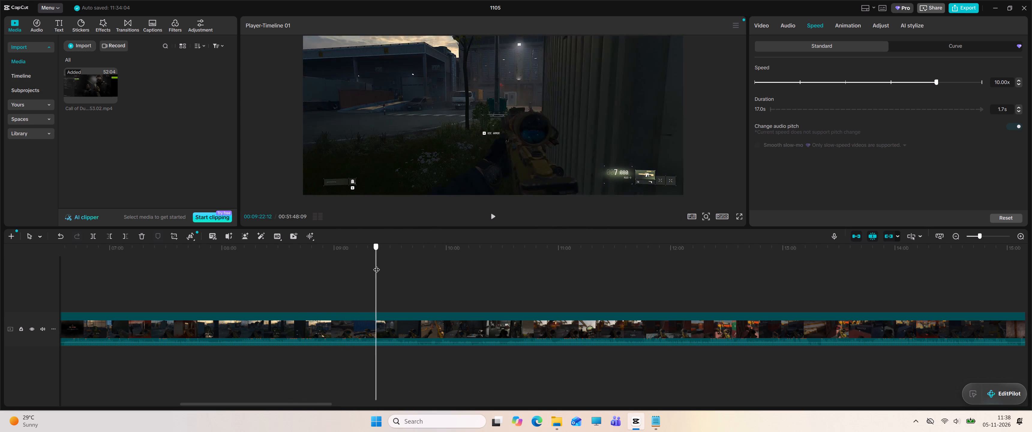
pyautogui.moveTo(376, 265); pyautogui.dragTo(406, 265)
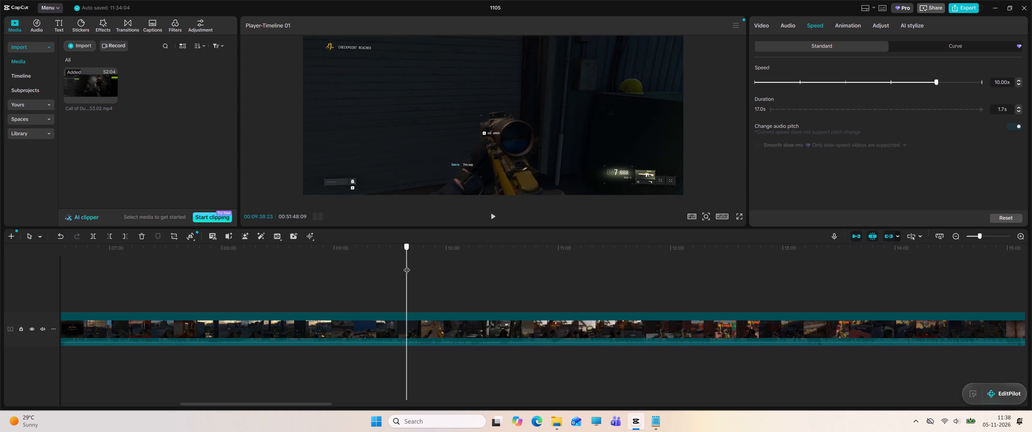
# Scrub through the warehouse and workshop gameplay from about 9:38 to about 10:41 to review the footage.
pyautogui.moveTo(406, 265); pyautogui.dragTo(448, 268)
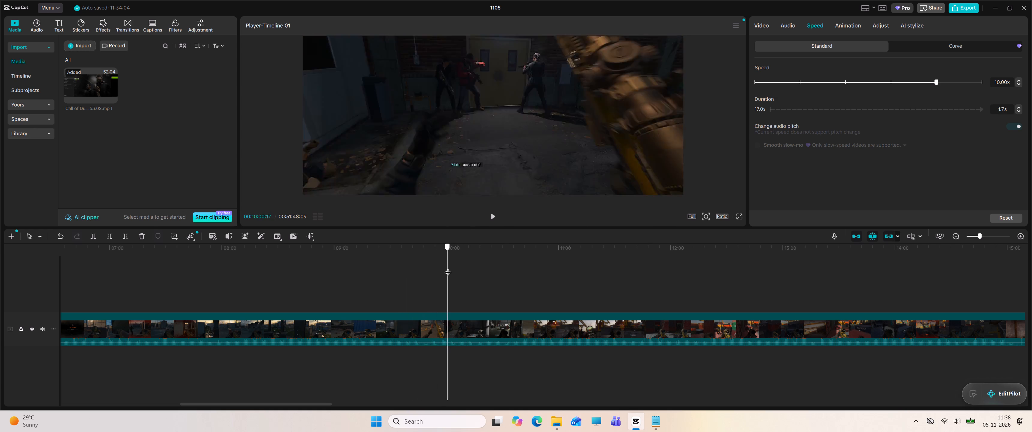
pyautogui.moveTo(448, 268); pyautogui.dragTo(475, 269)
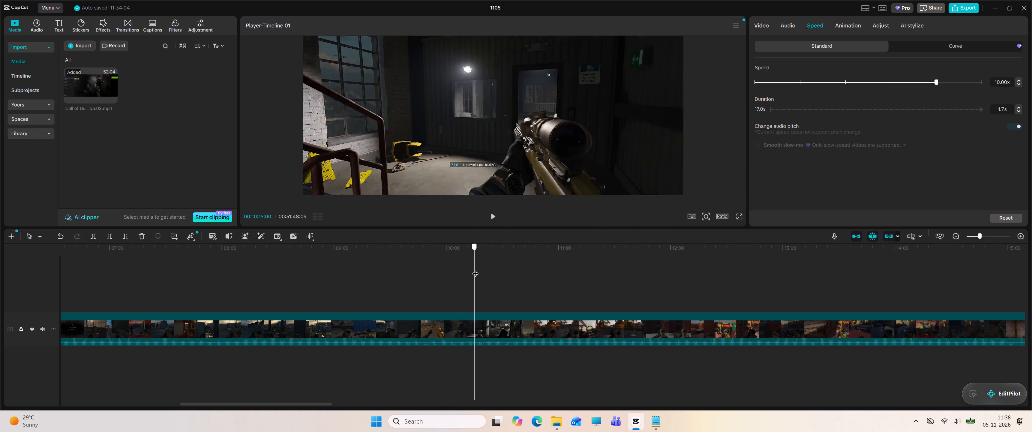
pyautogui.moveTo(475, 269); pyautogui.dragTo(493, 269)
pyautogui.moveTo(489, 269); pyautogui.dragTo(493, 269, button='right')
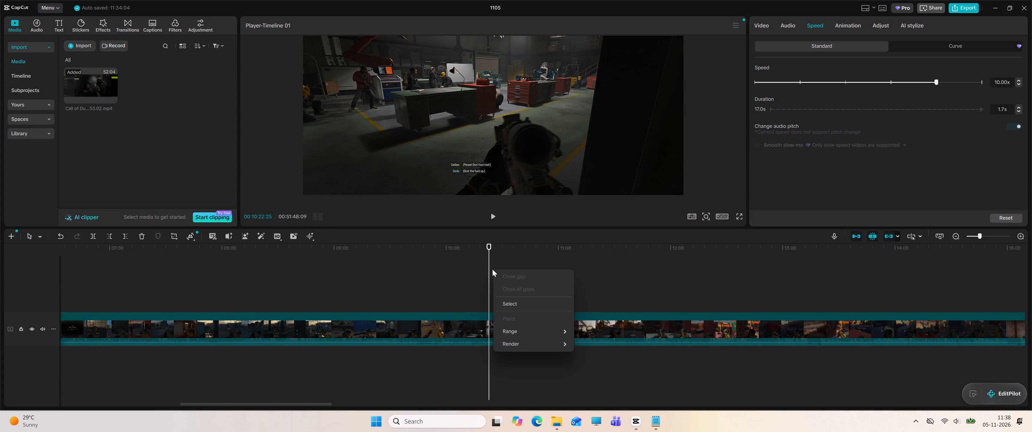
pyautogui.click(456, 271)
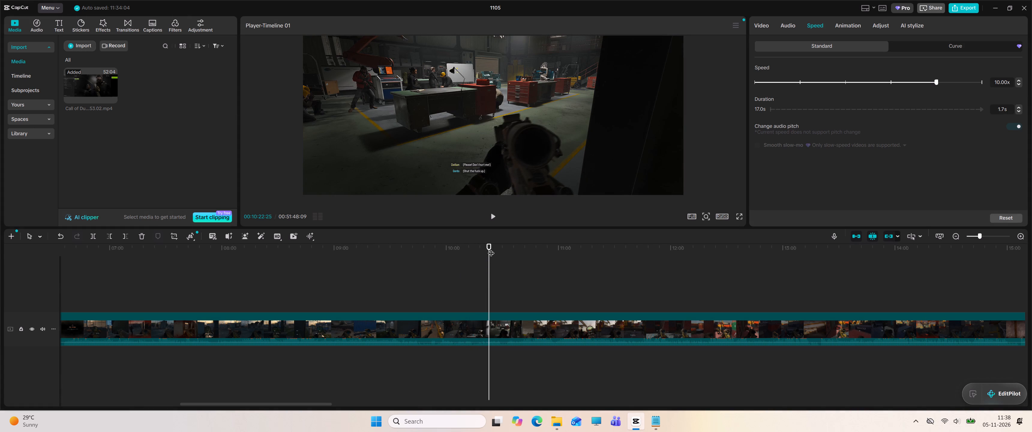
pyautogui.moveTo(487, 247); pyautogui.dragTo(500, 248)
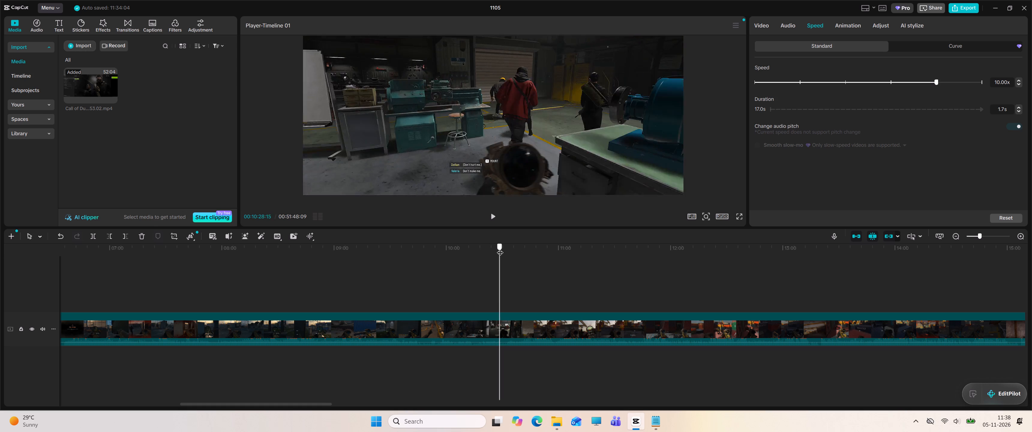
pyautogui.moveTo(500, 248); pyautogui.dragTo(525, 248)
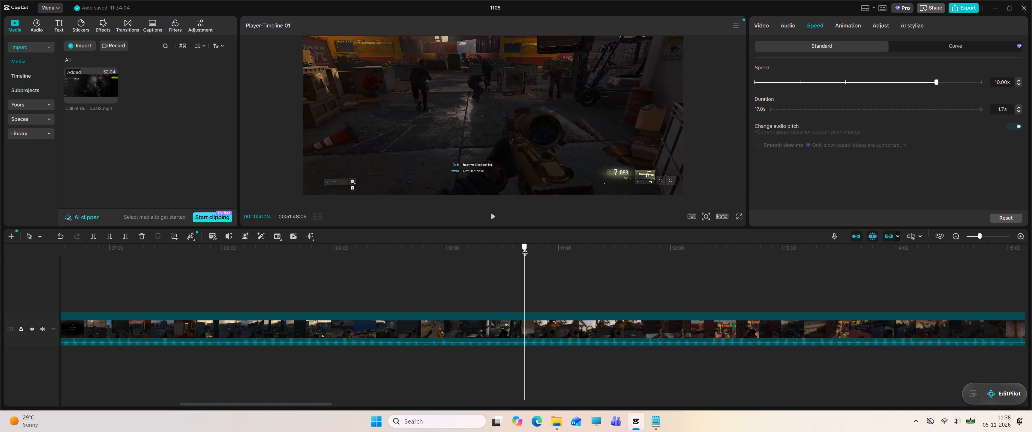
# Scrub through the container-yard gameplay from about 10:41 to about 12:03 to review the footage.
pyautogui.moveTo(525, 248); pyautogui.dragTo(554, 248)
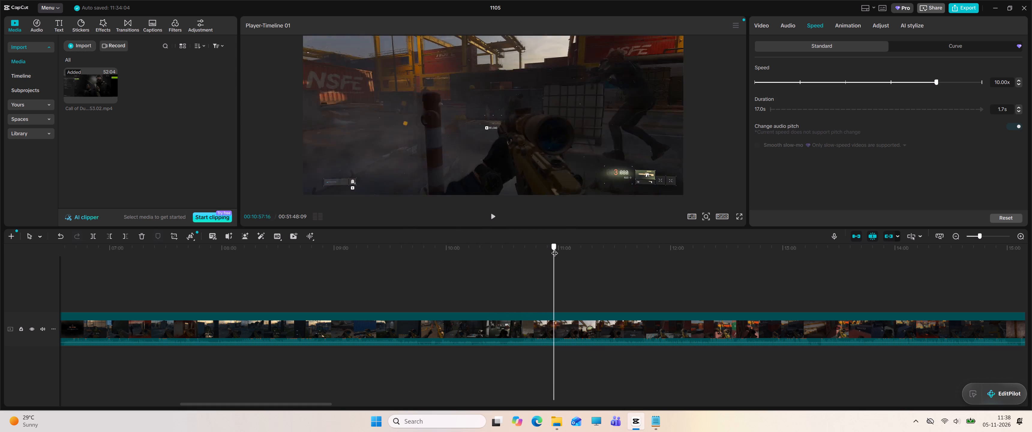
pyautogui.moveTo(554, 248); pyautogui.dragTo(586, 249)
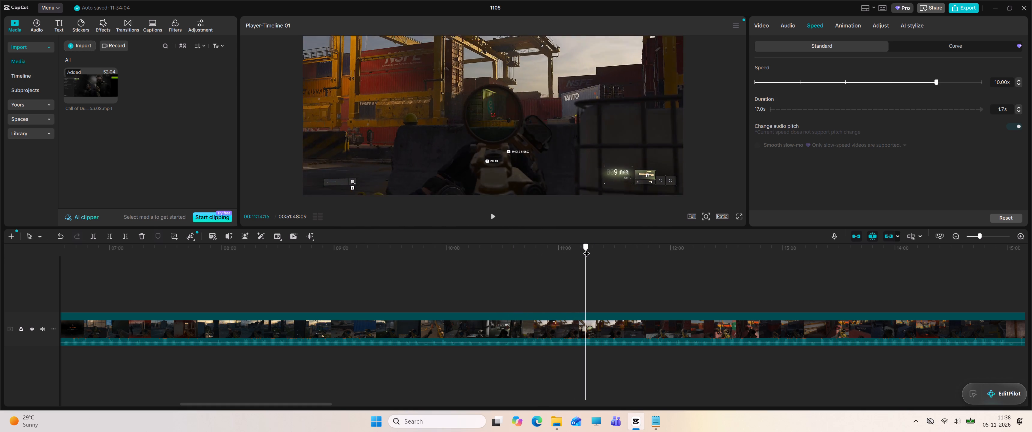
pyautogui.moveTo(586, 249); pyautogui.dragTo(601, 249)
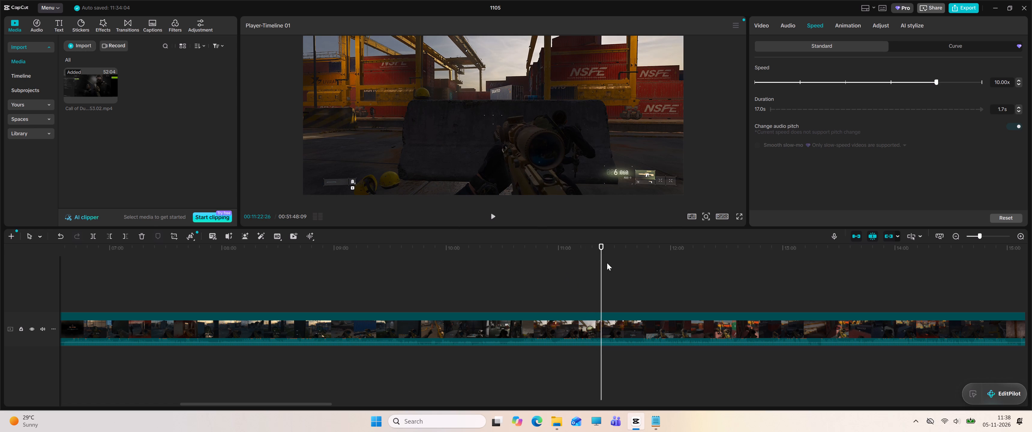
pyautogui.moveTo(601, 248); pyautogui.dragTo(608, 248)
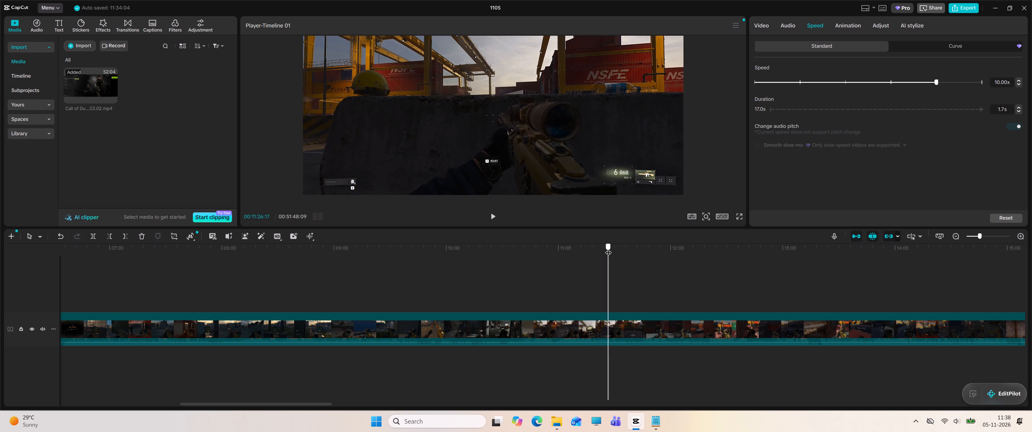
pyautogui.moveTo(608, 248); pyautogui.dragTo(626, 248)
pyautogui.rightClick(622, 248)
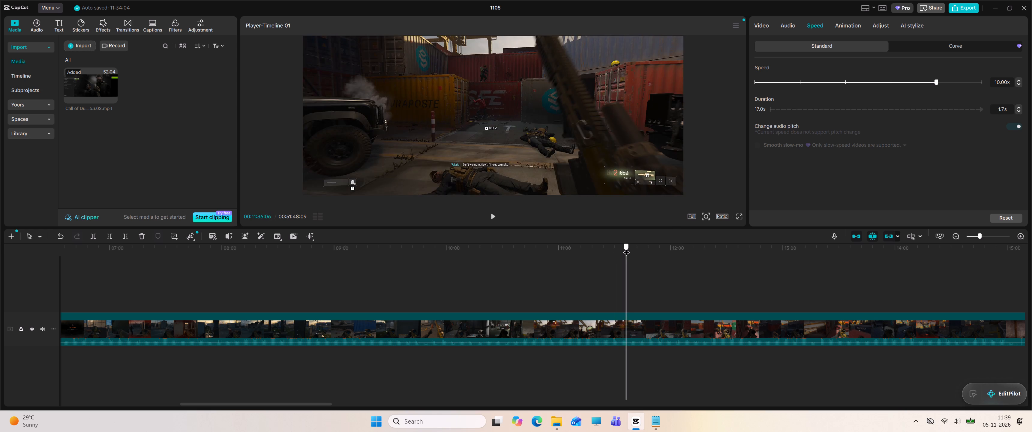
pyautogui.moveTo(626, 248); pyautogui.dragTo(654, 248)
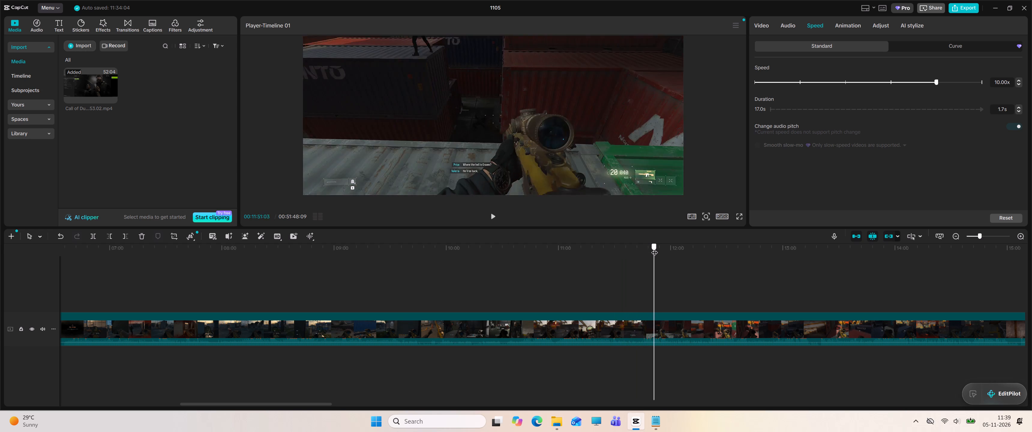
pyautogui.moveTo(654, 248); pyautogui.dragTo(678, 248)
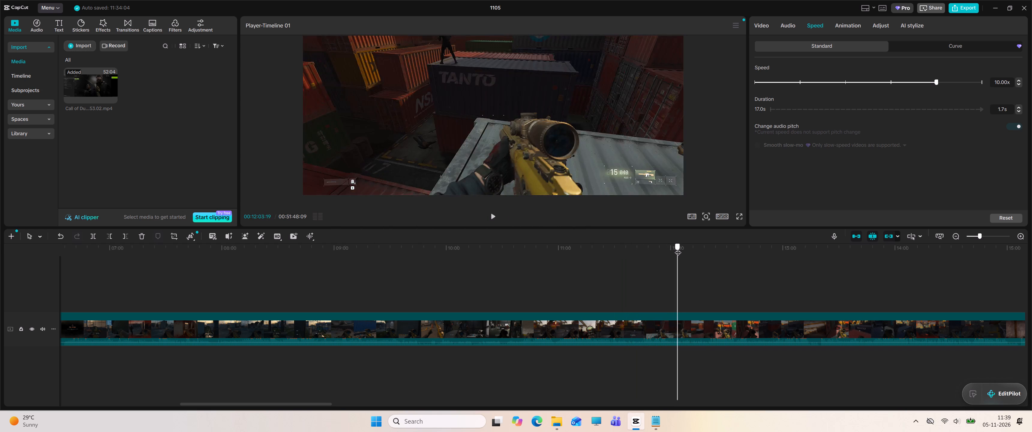
# Scrub through the container-yard firefight from about 12:03 to about 14:08 to review the footage.
pyautogui.moveTo(678, 248); pyautogui.dragTo(702, 248)
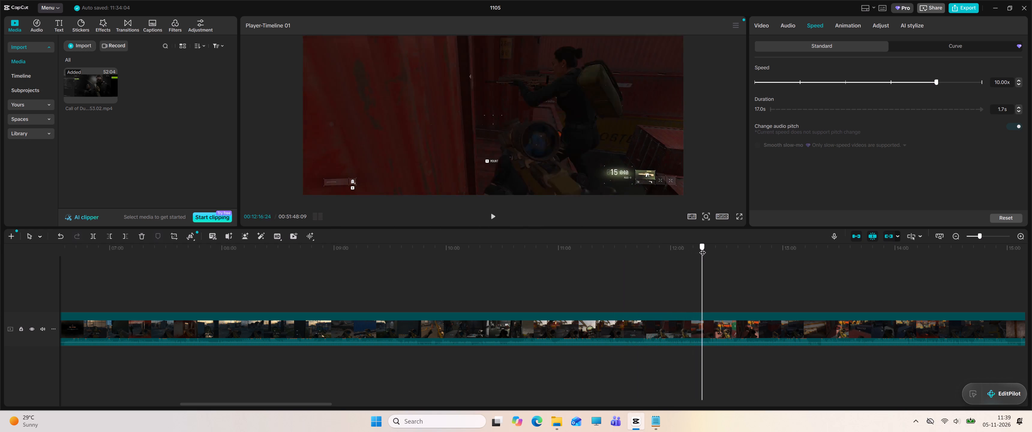
pyautogui.moveTo(702, 248); pyautogui.dragTo(731, 248)
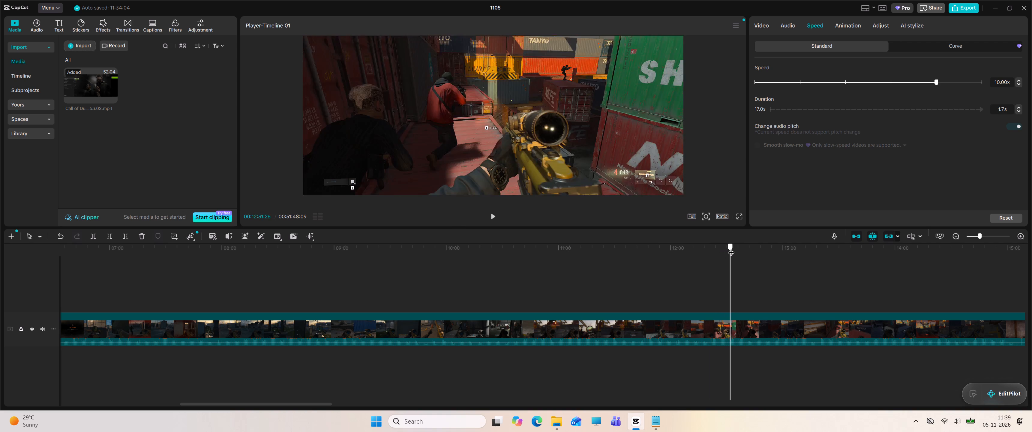
pyautogui.moveTo(731, 248); pyautogui.dragTo(767, 248)
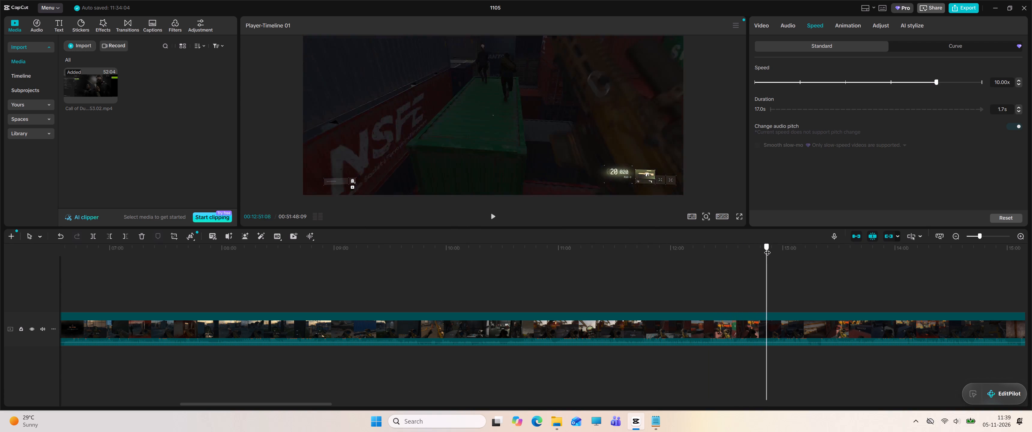
pyautogui.moveTo(767, 248); pyautogui.dragTo(796, 248)
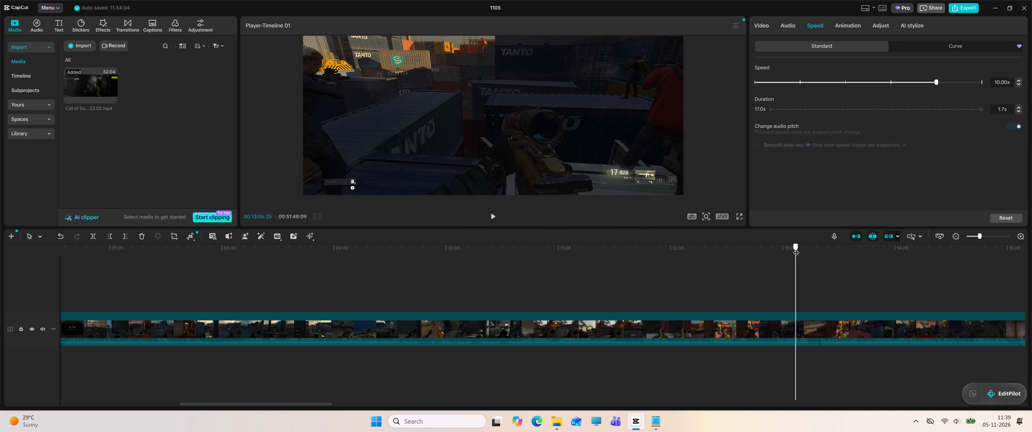
pyautogui.moveTo(796, 248); pyautogui.dragTo(825, 248)
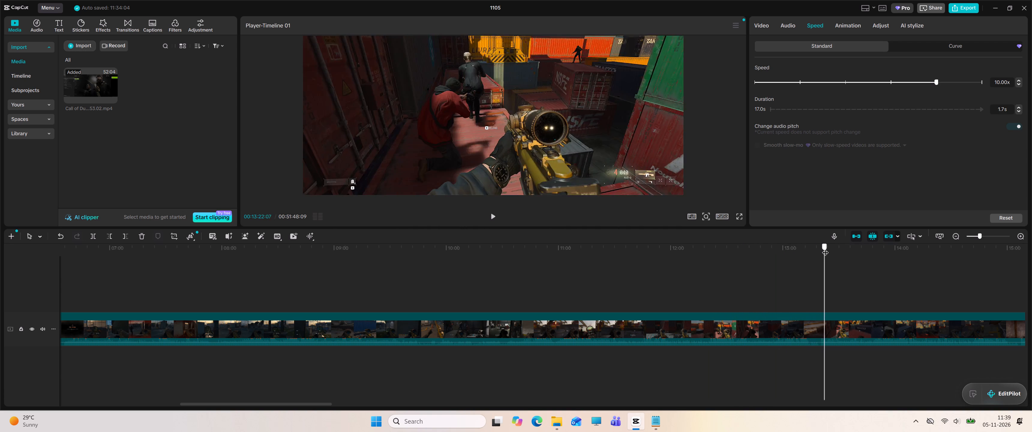
pyautogui.moveTo(825, 248); pyautogui.dragTo(857, 248)
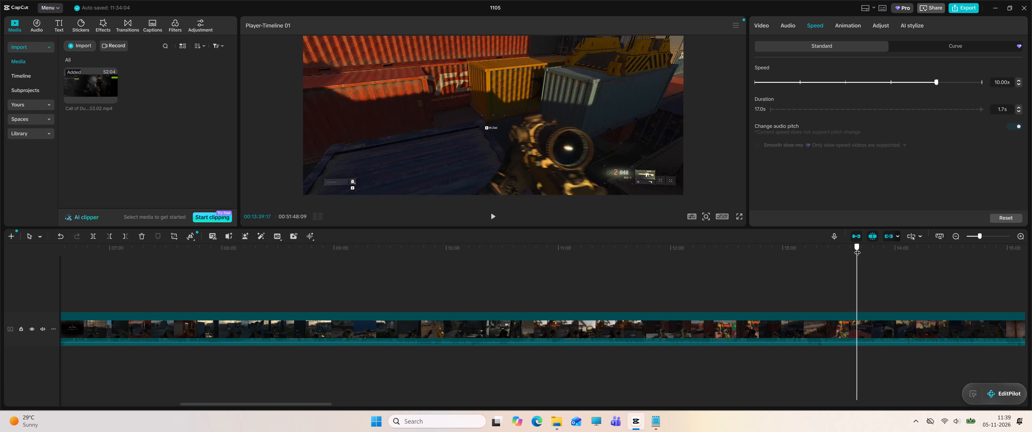
pyautogui.moveTo(857, 248); pyautogui.dragTo(889, 247)
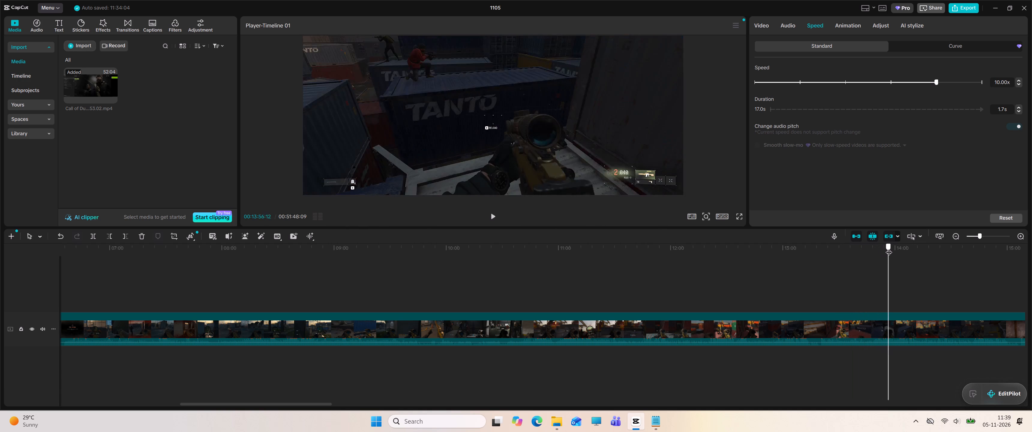
pyautogui.moveTo(889, 247); pyautogui.dragTo(912, 247)
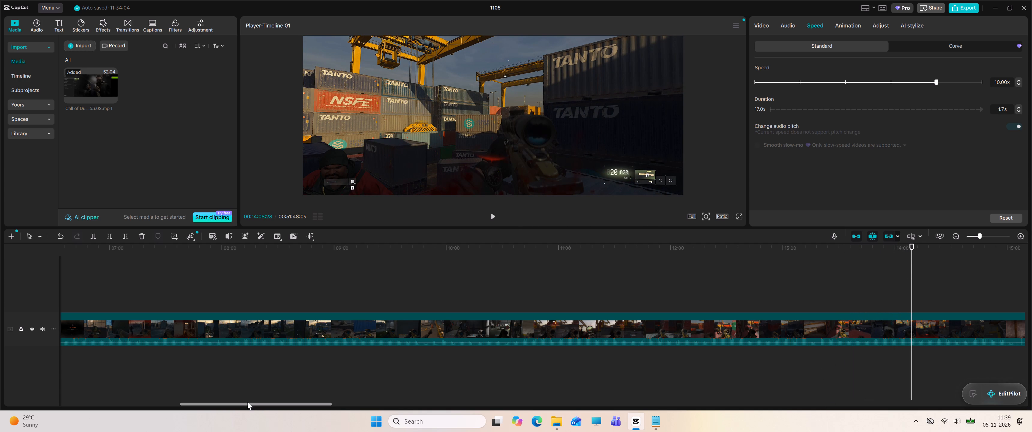
# Review the container-top gameplay from about 14:08 to about 16:28, through the dog encounter, by scrubbing through the footage.
pyautogui.moveTo(248, 403); pyautogui.dragTo(288, 403)
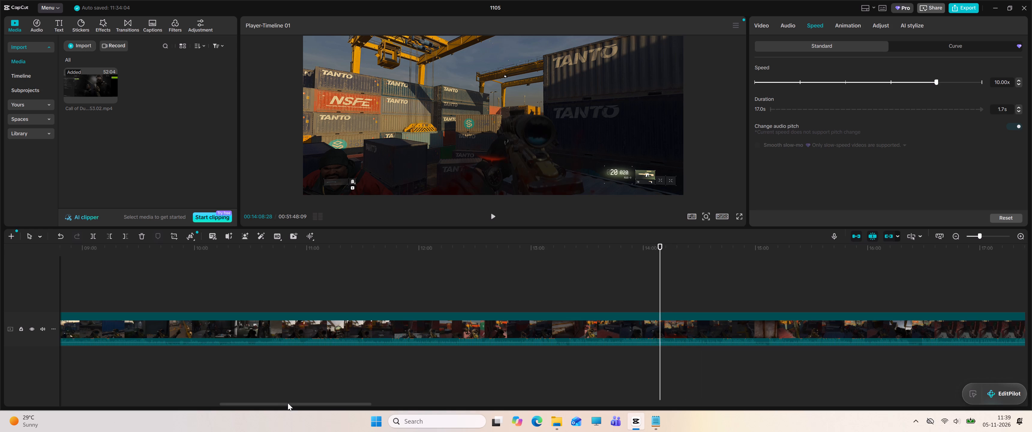
pyautogui.moveTo(288, 403); pyautogui.dragTo(349, 403)
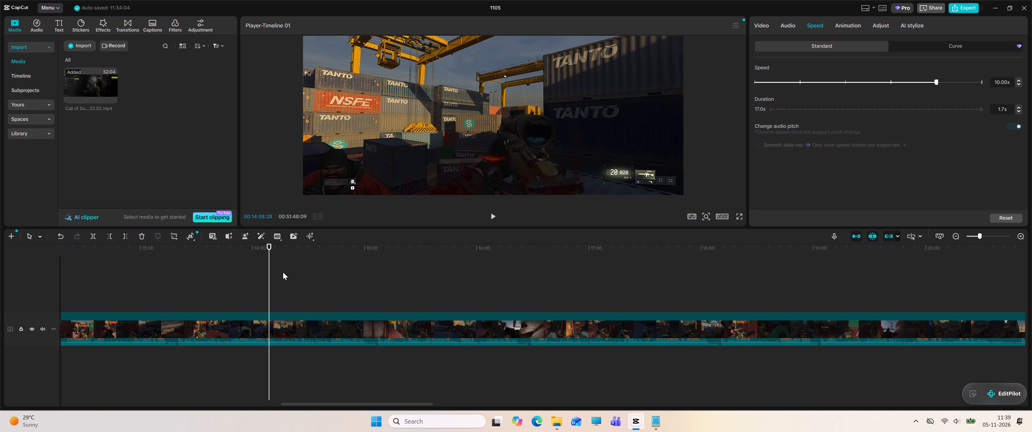
pyautogui.moveTo(270, 245); pyautogui.dragTo(273, 247)
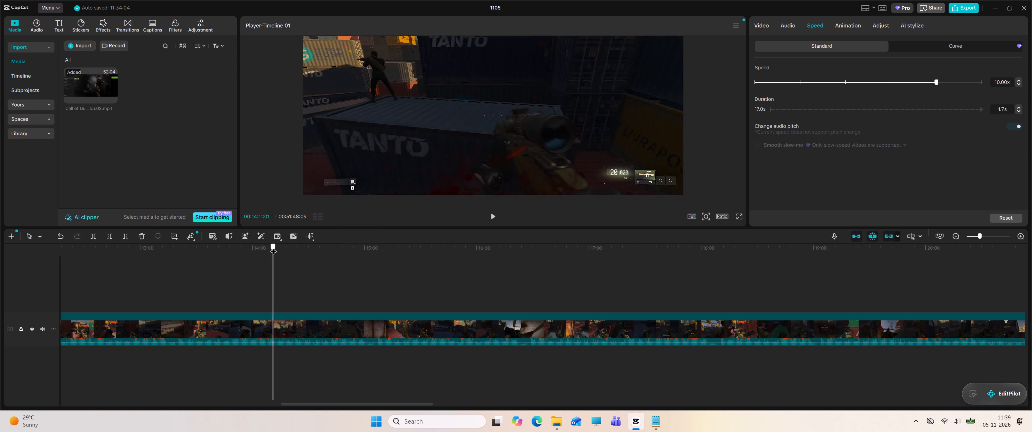
pyautogui.moveTo(273, 247); pyautogui.dragTo(315, 247)
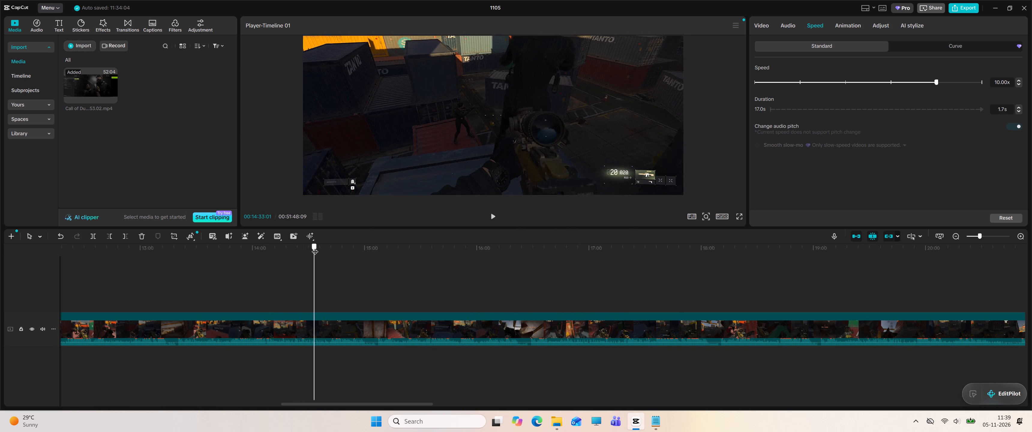
pyautogui.moveTo(315, 247); pyautogui.dragTo(366, 247)
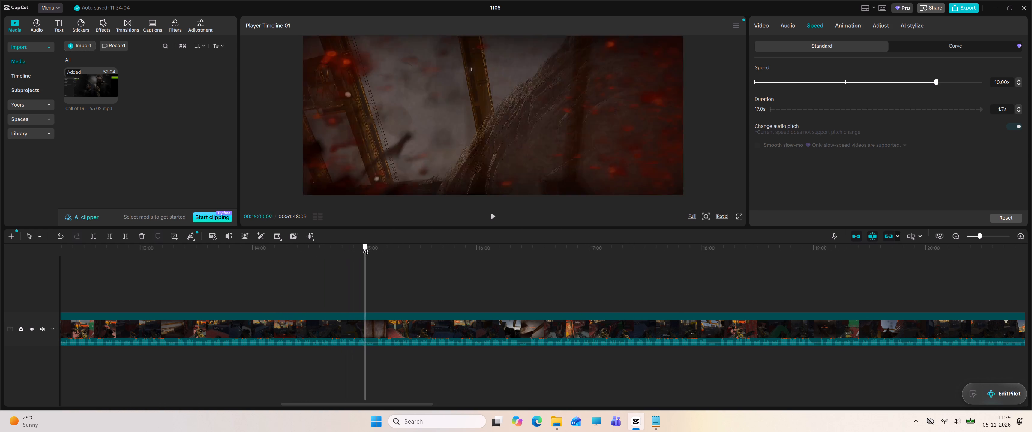
pyautogui.moveTo(366, 247); pyautogui.dragTo(394, 247)
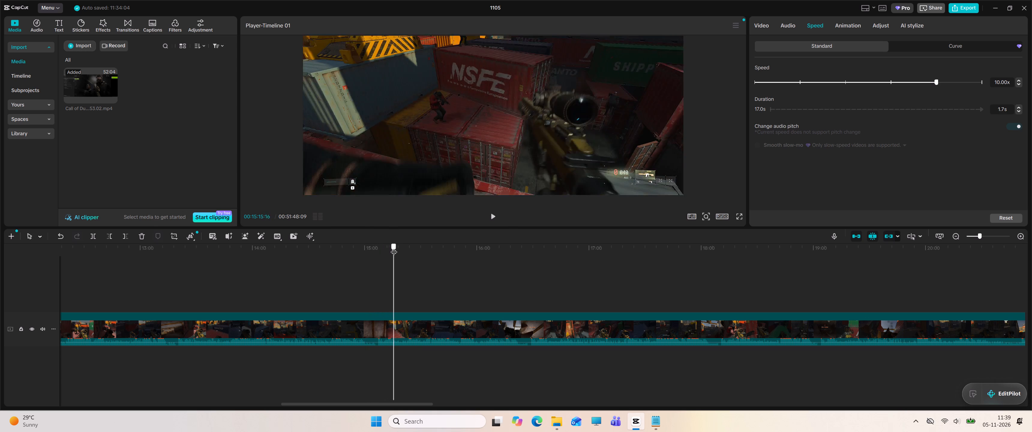
pyautogui.moveTo(394, 247); pyautogui.dragTo(419, 247)
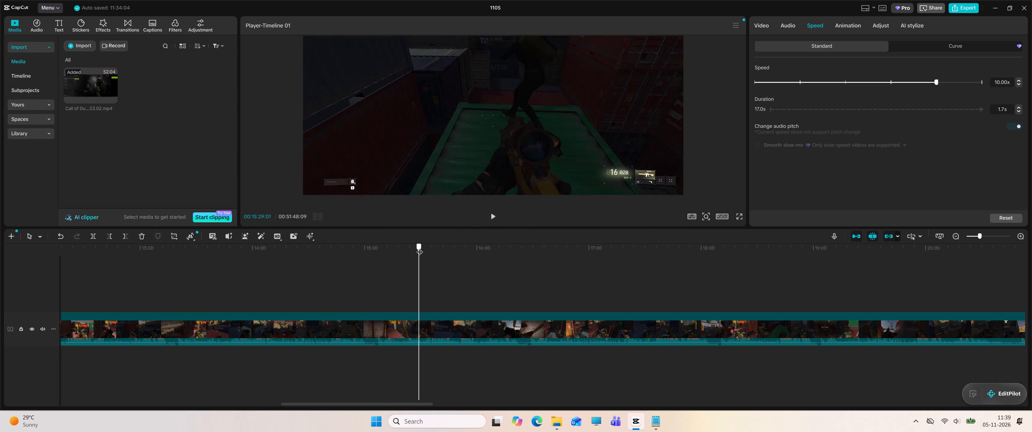
pyautogui.moveTo(419, 247); pyautogui.dragTo(443, 247)
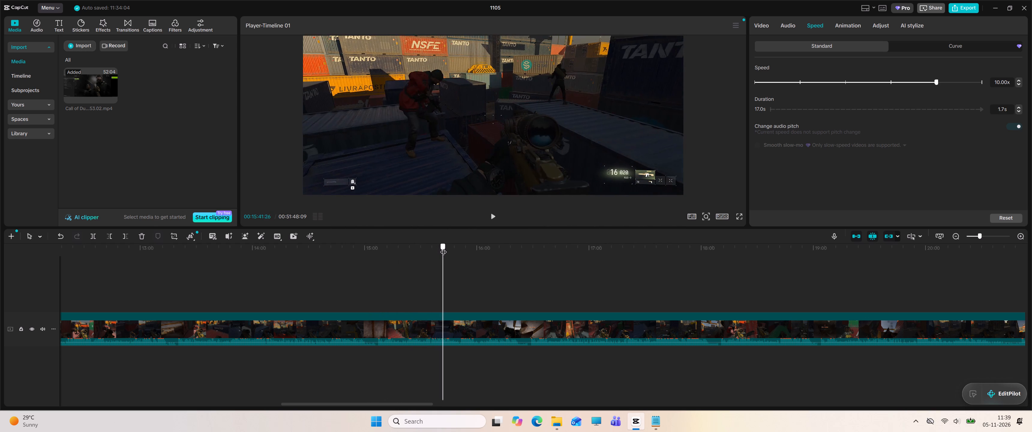
pyautogui.moveTo(443, 247); pyautogui.dragTo(466, 247)
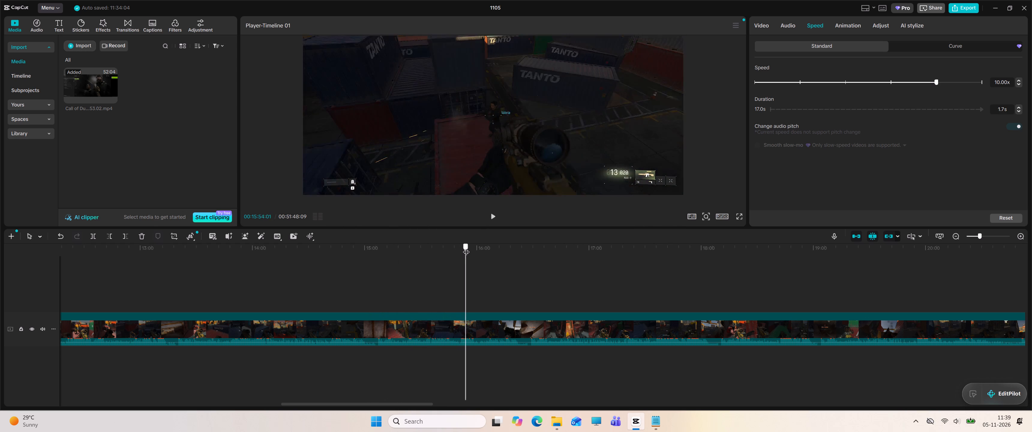
pyautogui.moveTo(466, 247); pyautogui.dragTo(492, 247)
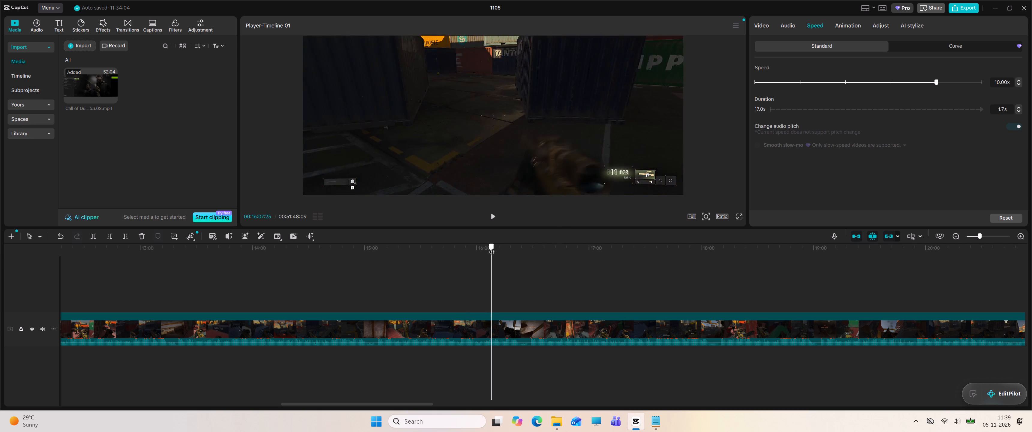
pyautogui.moveTo(492, 247); pyautogui.dragTo(513, 247)
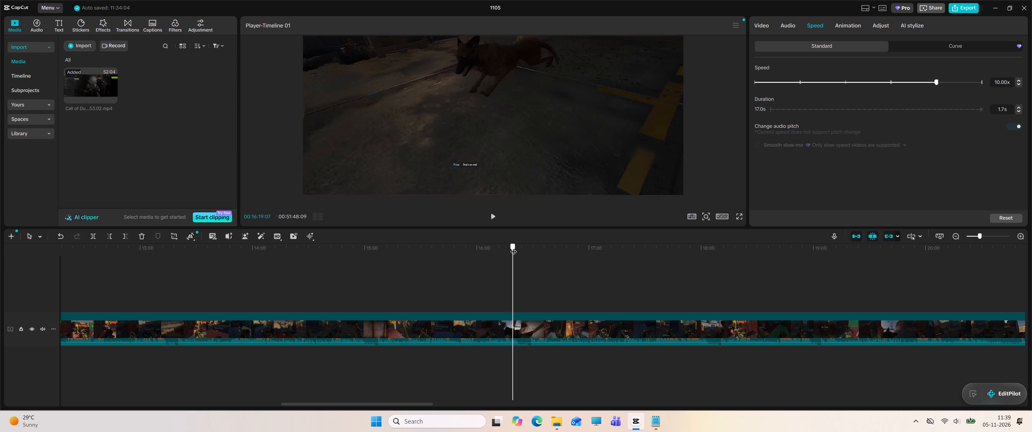
pyautogui.moveTo(513, 247); pyautogui.dragTo(531, 247)
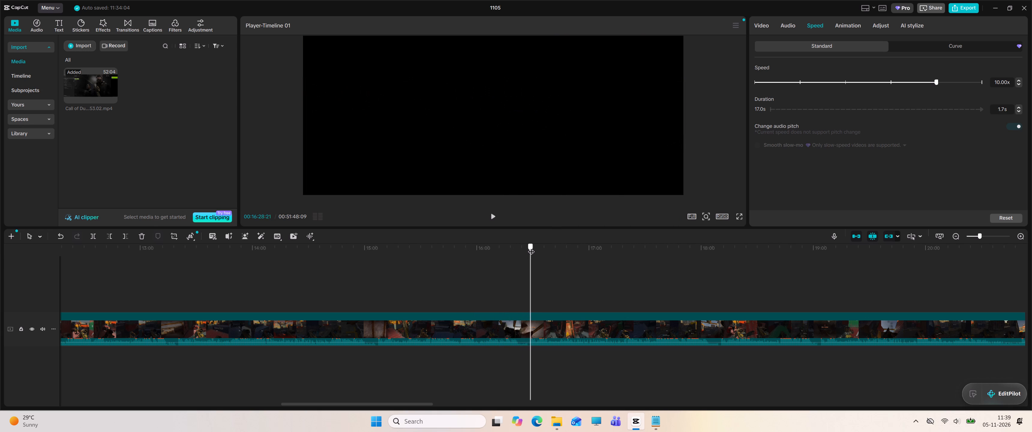
# Scrub through the container-yard gameplay from about 16:28 to about 19:11 to review the footage.
pyautogui.moveTo(531, 247); pyautogui.dragTo(557, 247)
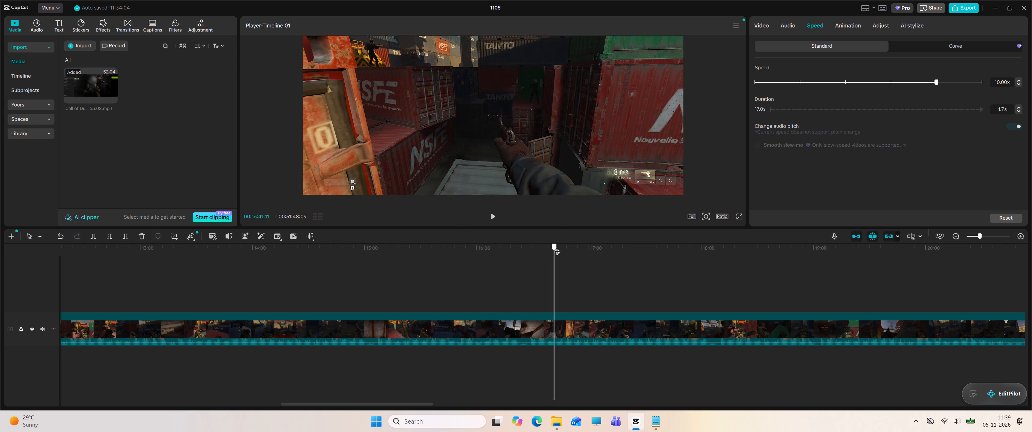
pyautogui.moveTo(557, 247); pyautogui.dragTo(597, 247)
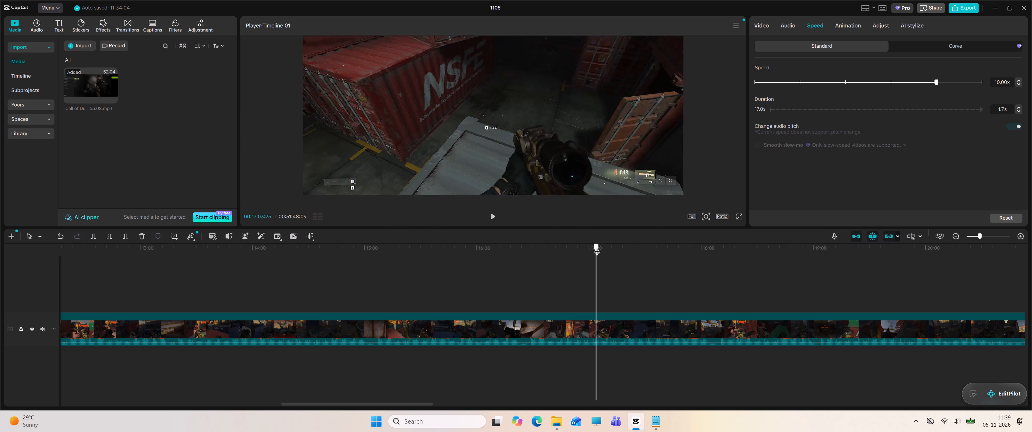
pyautogui.moveTo(597, 247); pyautogui.dragTo(642, 247)
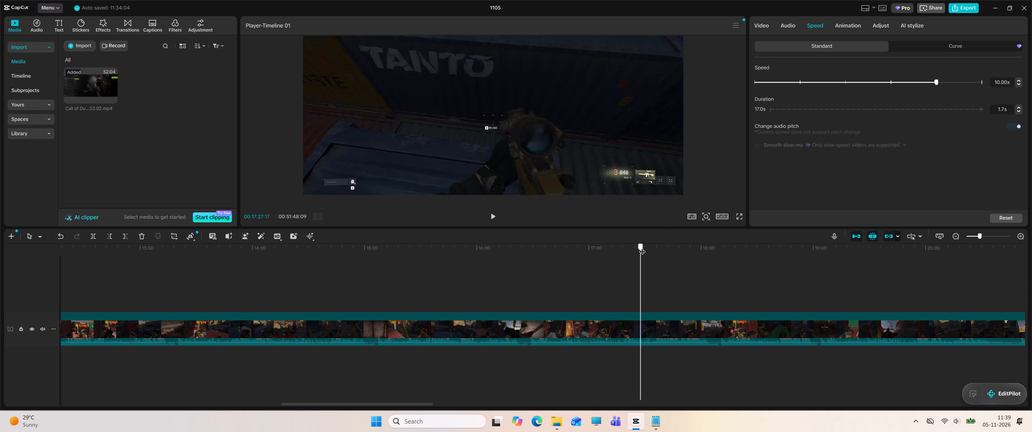
pyautogui.moveTo(642, 247); pyautogui.dragTo(690, 247)
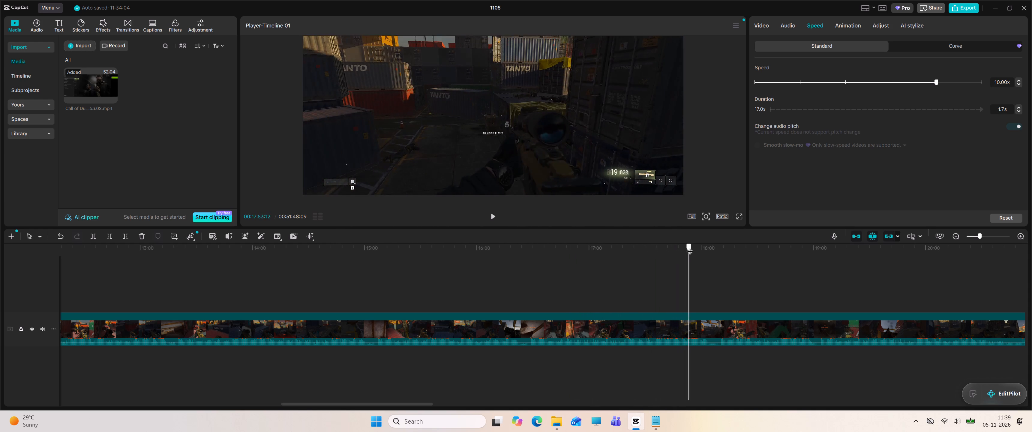
pyautogui.moveTo(690, 247); pyautogui.dragTo(725, 246)
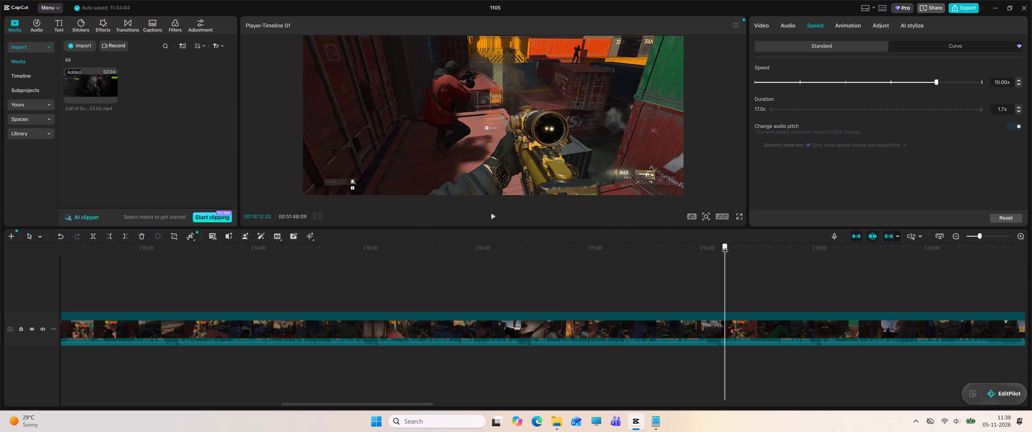
pyautogui.moveTo(725, 246); pyautogui.dragTo(772, 244)
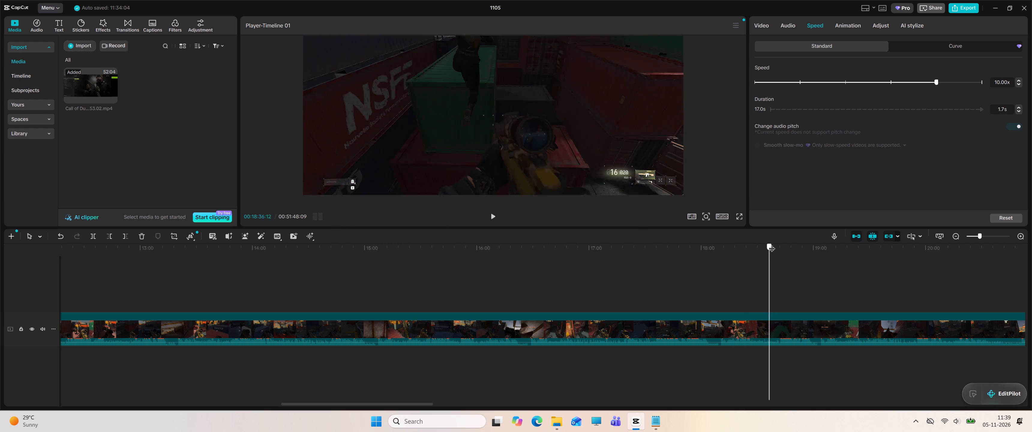
pyautogui.moveTo(772, 244); pyautogui.dragTo(827, 237)
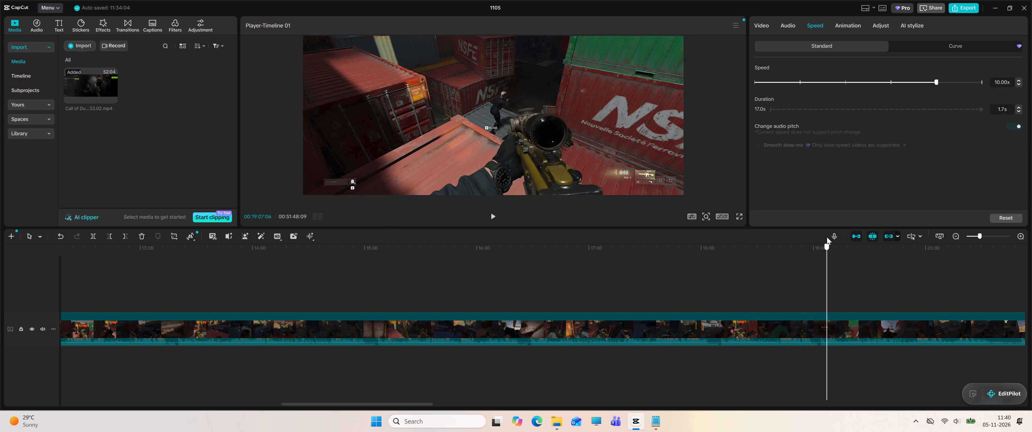
pyautogui.moveTo(827, 237); pyautogui.dragTo(834, 235)
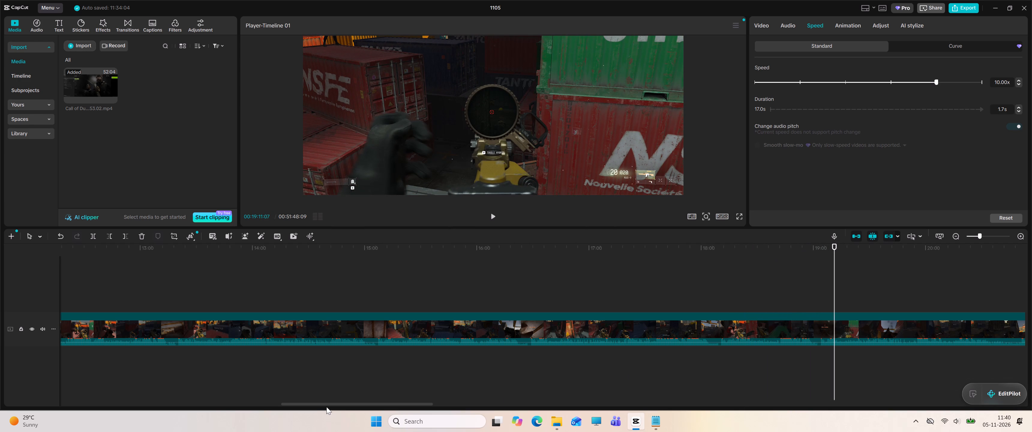
# Review the gameplay from about 19:11 to about 21:38 by scrubbing from the container alleys to the outdoor scrubland area.
pyautogui.moveTo(326, 403); pyautogui.dragTo(434, 401)
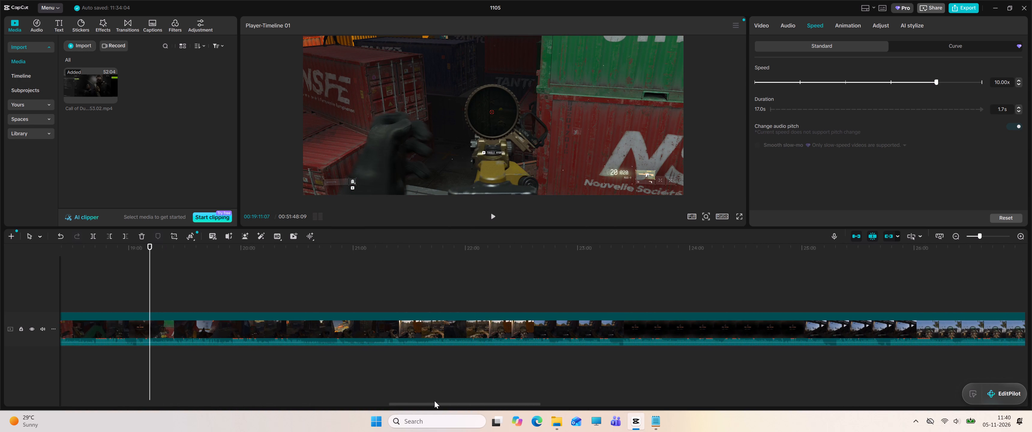
pyautogui.moveTo(434, 401); pyautogui.dragTo(437, 400)
pyautogui.moveTo(129, 247); pyautogui.dragTo(140, 246)
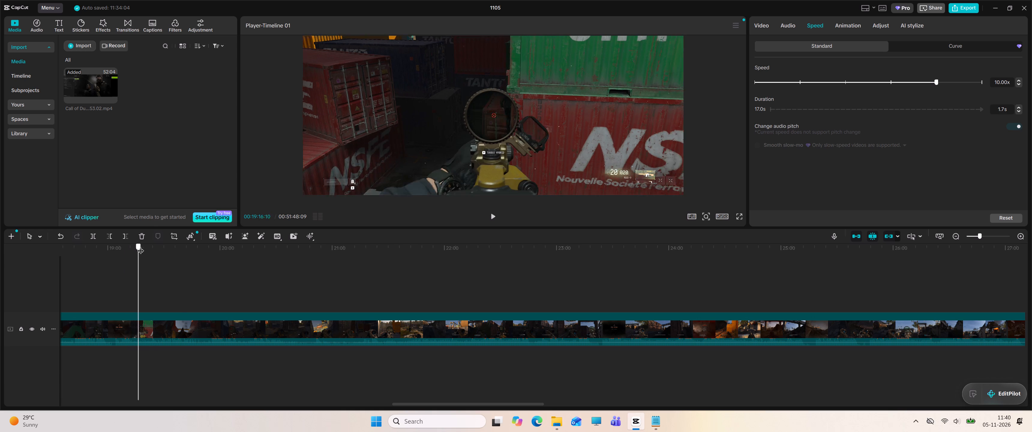
pyautogui.moveTo(140, 246); pyautogui.dragTo(203, 246)
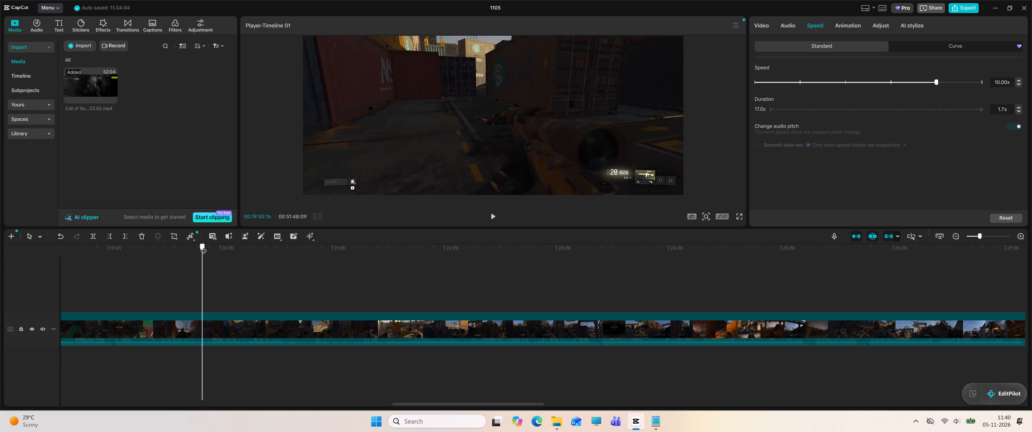
pyautogui.moveTo(203, 246); pyautogui.dragTo(252, 246)
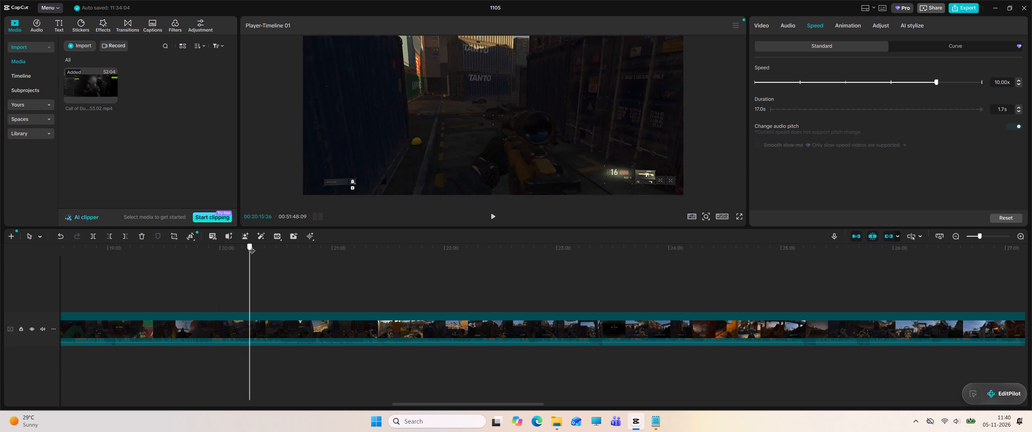
pyautogui.moveTo(252, 246); pyautogui.dragTo(300, 245)
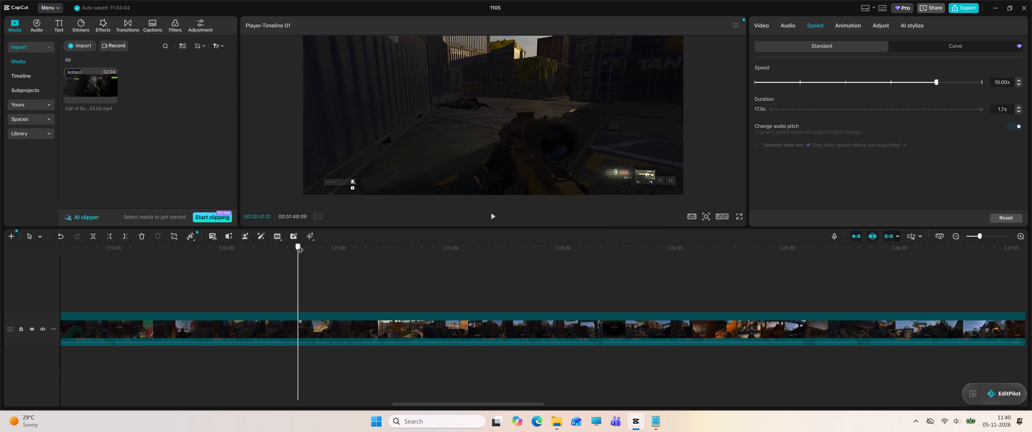
pyautogui.moveTo(300, 245); pyautogui.dragTo(347, 242)
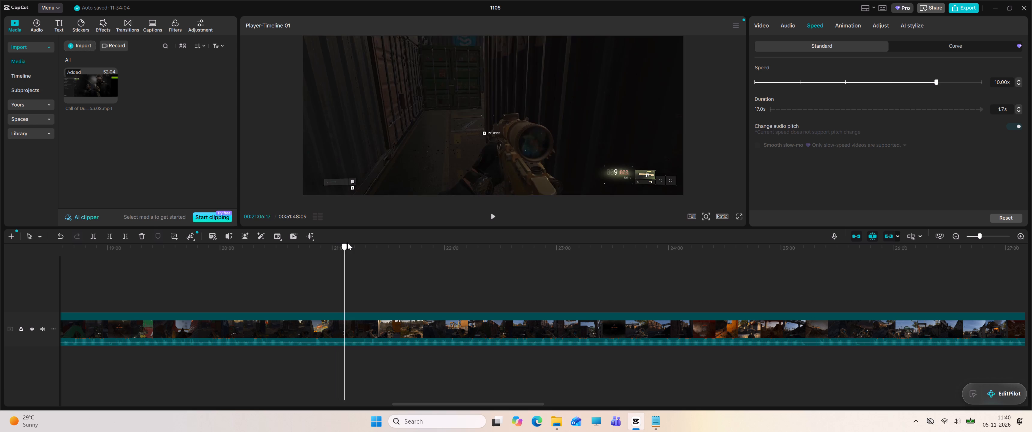
pyautogui.moveTo(347, 242); pyautogui.dragTo(405, 242)
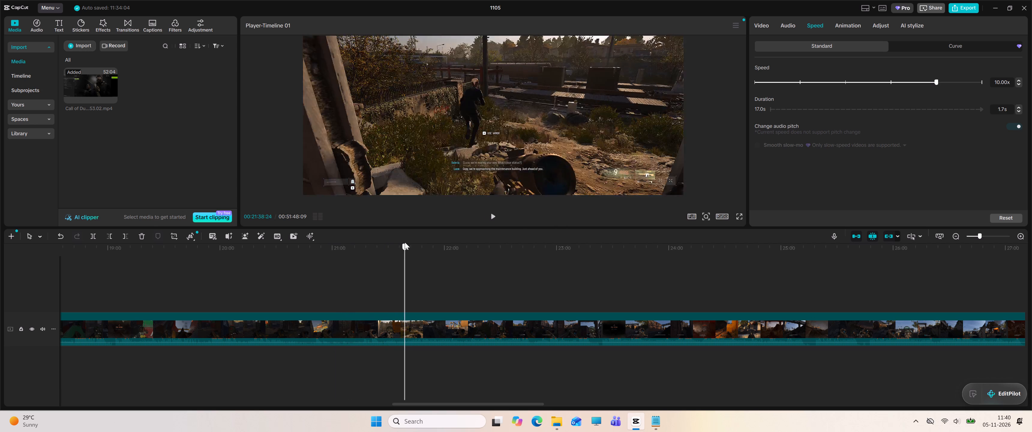
# Review the rail-yard firefight from about 21:38 to about 24:12 by scrubbing from the scrubland to the helicopter scene.
pyautogui.moveTo(405, 242); pyautogui.dragTo(436, 240)
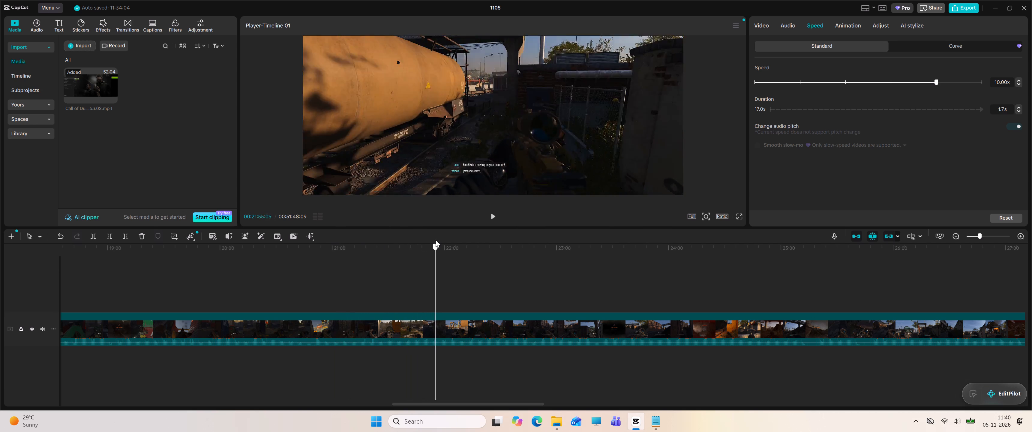
pyautogui.moveTo(436, 240); pyautogui.dragTo(477, 234)
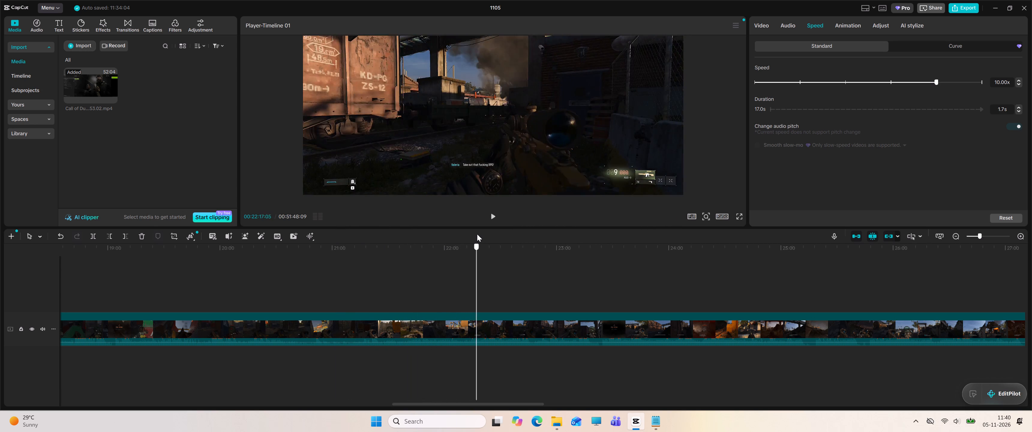
pyautogui.moveTo(477, 234); pyautogui.dragTo(508, 234)
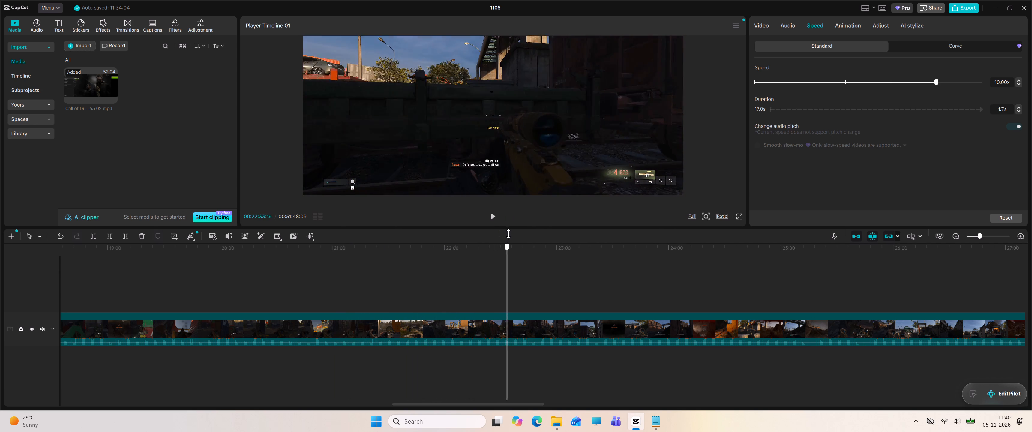
pyautogui.moveTo(508, 234); pyautogui.dragTo(531, 231)
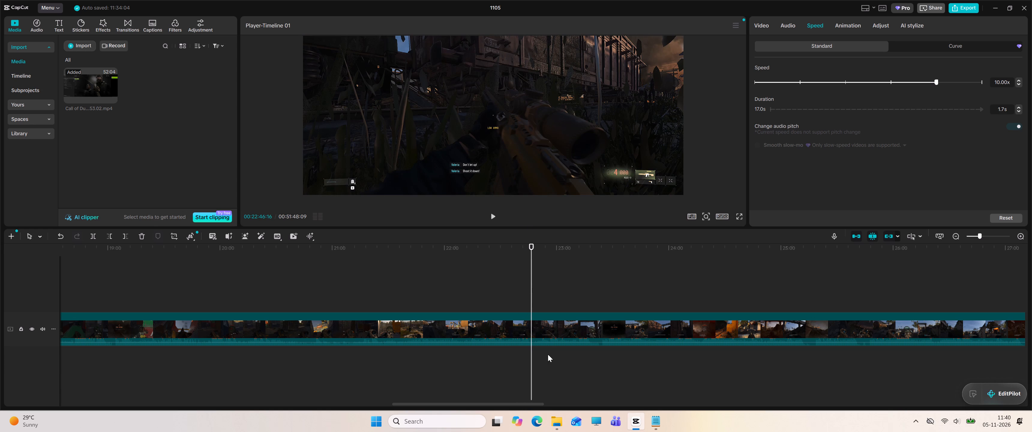
pyautogui.moveTo(514, 402); pyautogui.dragTo(562, 402)
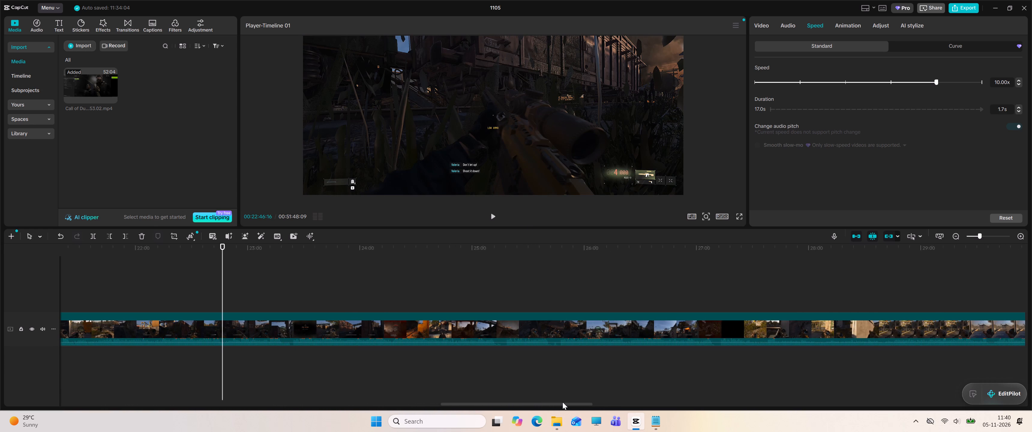
pyautogui.moveTo(562, 402); pyautogui.dragTo(571, 400)
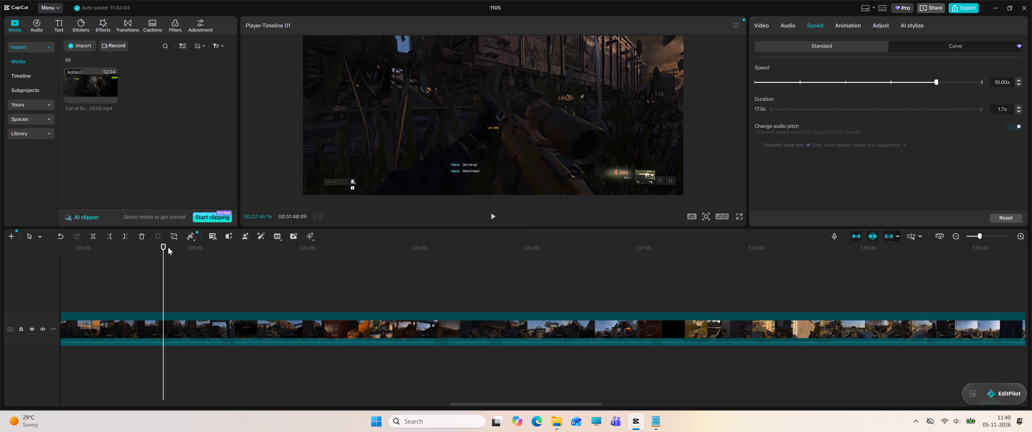
pyautogui.moveTo(164, 245); pyautogui.dragTo(200, 245)
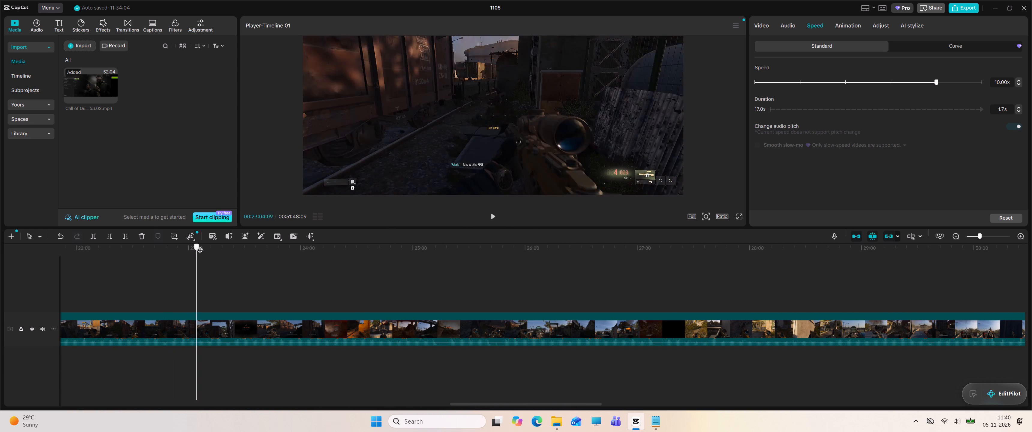
pyautogui.moveTo(200, 245); pyautogui.dragTo(255, 245)
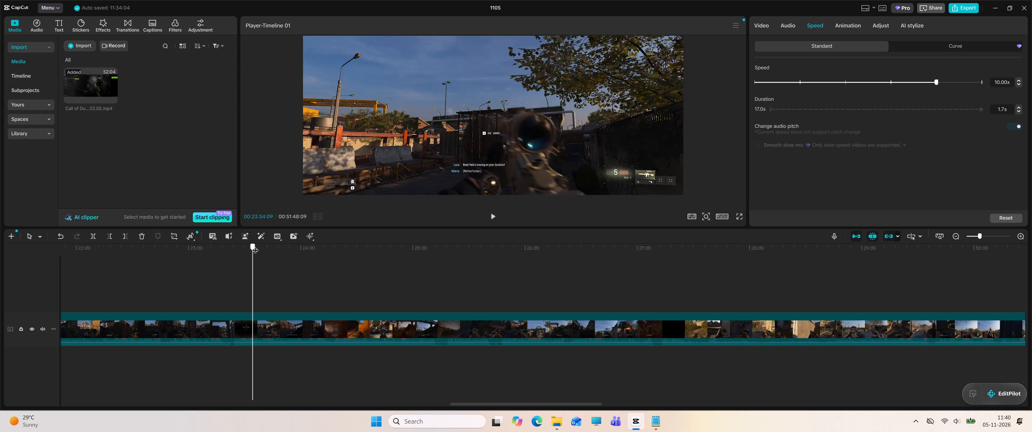
pyautogui.moveTo(255, 245); pyautogui.dragTo(290, 245)
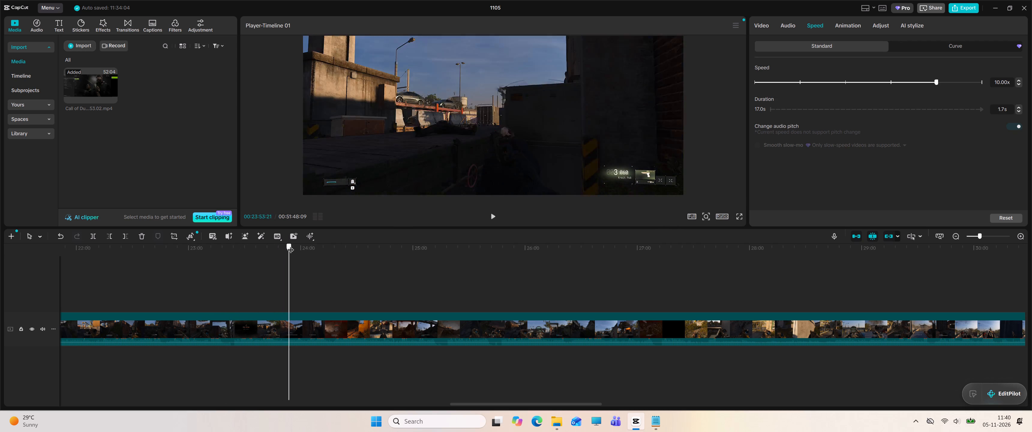
pyautogui.moveTo(290, 245); pyautogui.dragTo(325, 244)
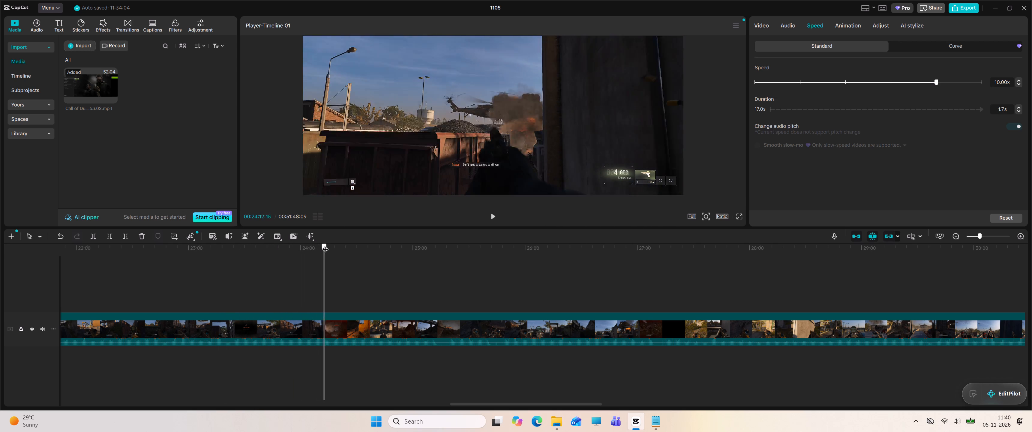
# Scrub through the trackside firefight and helicopter encounter from about 24:12 to about 26:57 to review the footage.
pyautogui.moveTo(325, 244); pyautogui.dragTo(348, 244)
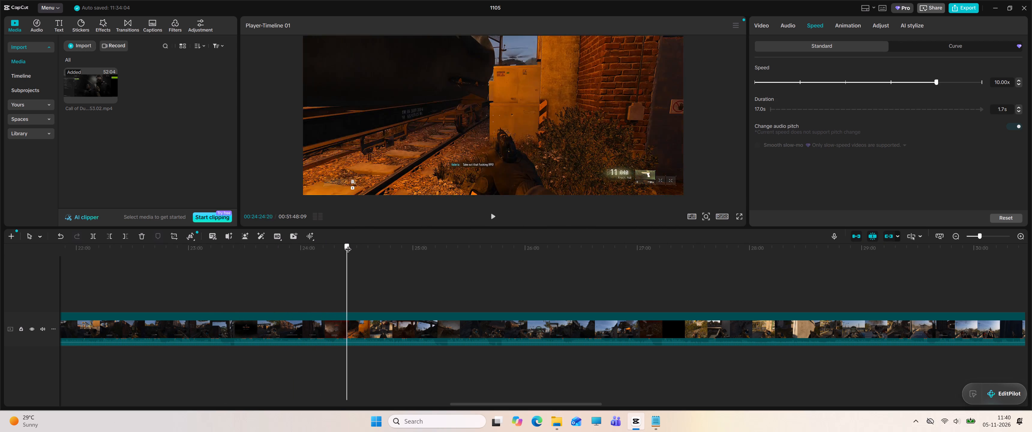
pyautogui.moveTo(348, 244); pyautogui.dragTo(390, 242)
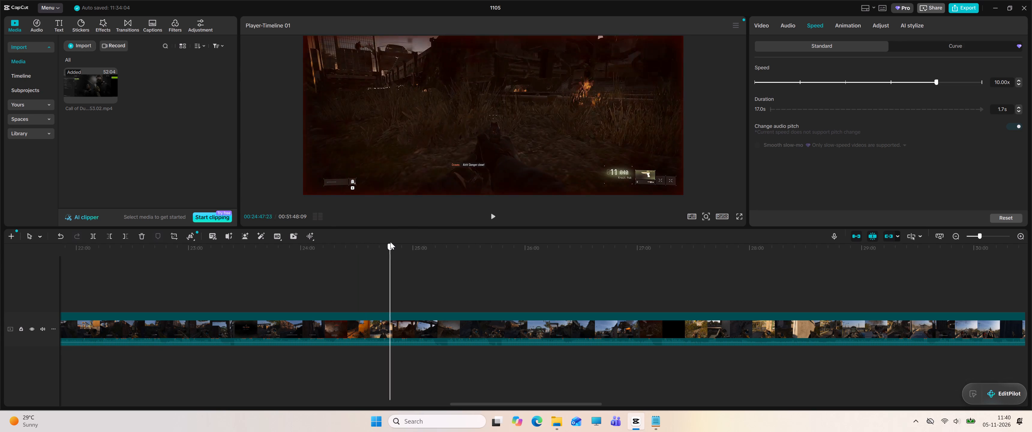
pyautogui.moveTo(390, 242); pyautogui.dragTo(434, 238)
pyautogui.moveTo(406, 241); pyautogui.dragTo(411, 240, button='right')
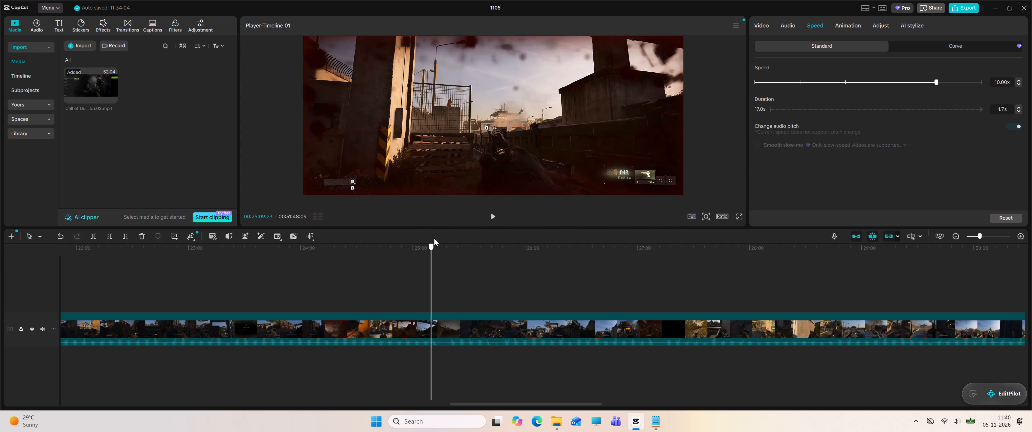
pyautogui.moveTo(434, 238); pyautogui.dragTo(471, 235)
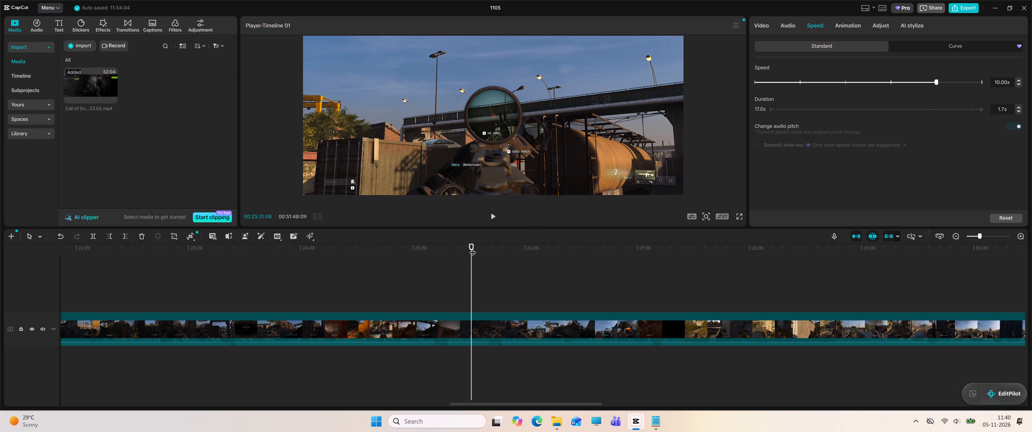
pyautogui.moveTo(471, 245); pyautogui.dragTo(487, 245)
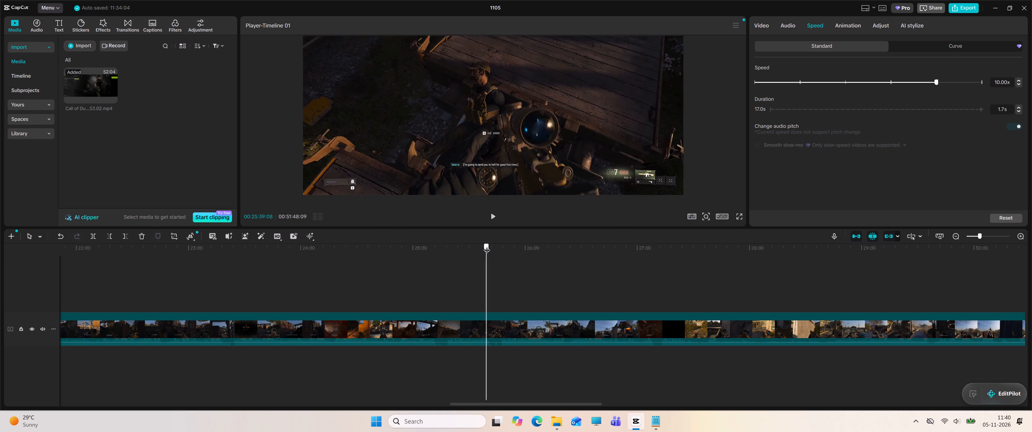
pyautogui.moveTo(487, 245); pyautogui.dragTo(519, 245)
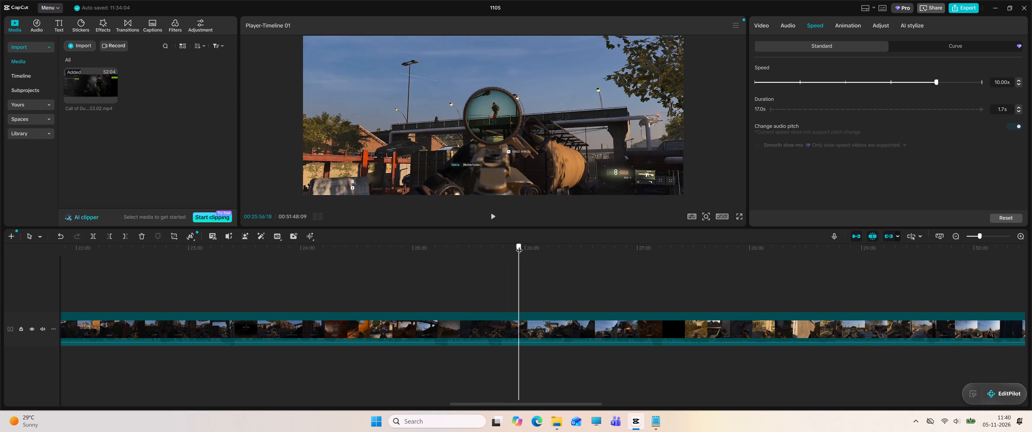
pyautogui.moveTo(519, 245); pyautogui.dragTo(558, 245)
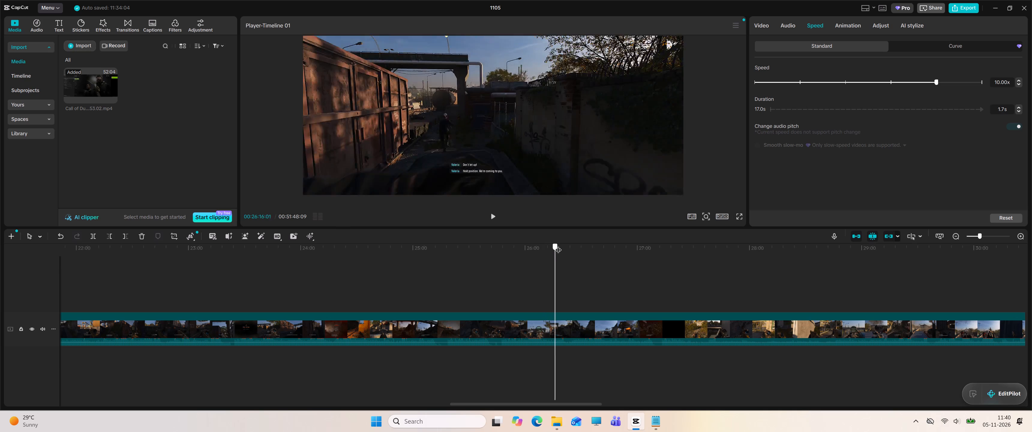
pyautogui.moveTo(558, 245); pyautogui.dragTo(603, 244)
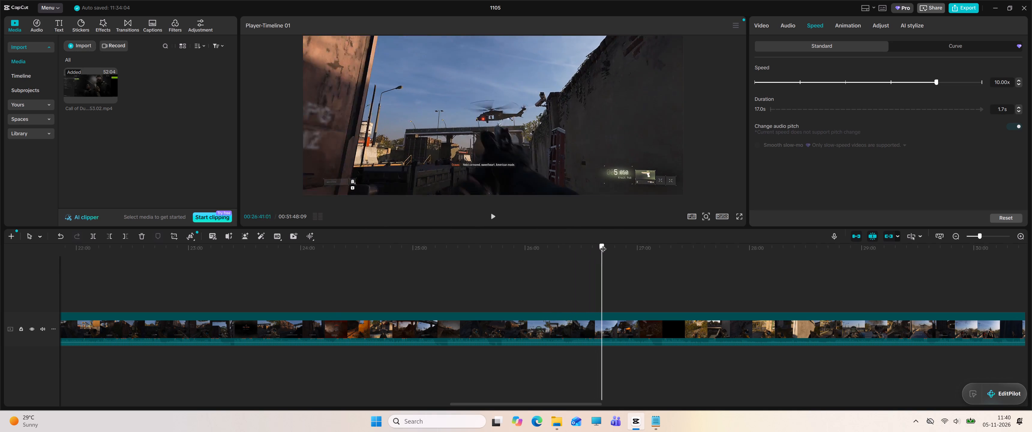
pyautogui.moveTo(603, 244); pyautogui.dragTo(634, 244)
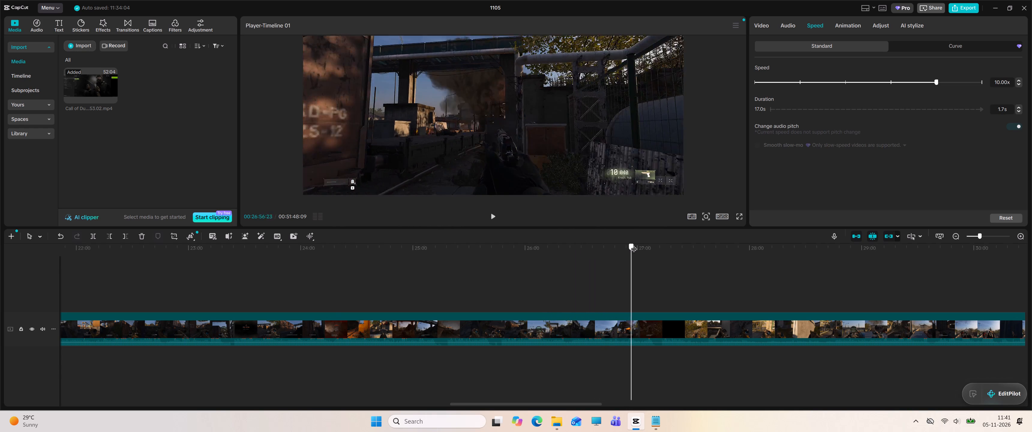
# Review the gameplay from about 26:57 to about 29:52 by scrubbing from the rail-yard wall to the train-roof fight.
pyautogui.moveTo(634, 244); pyautogui.dragTo(663, 240)
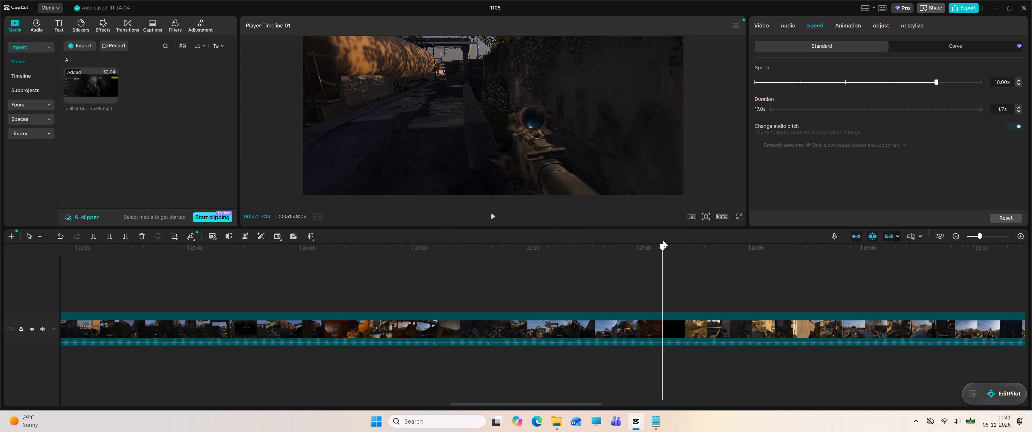
pyautogui.moveTo(663, 240); pyautogui.dragTo(691, 238)
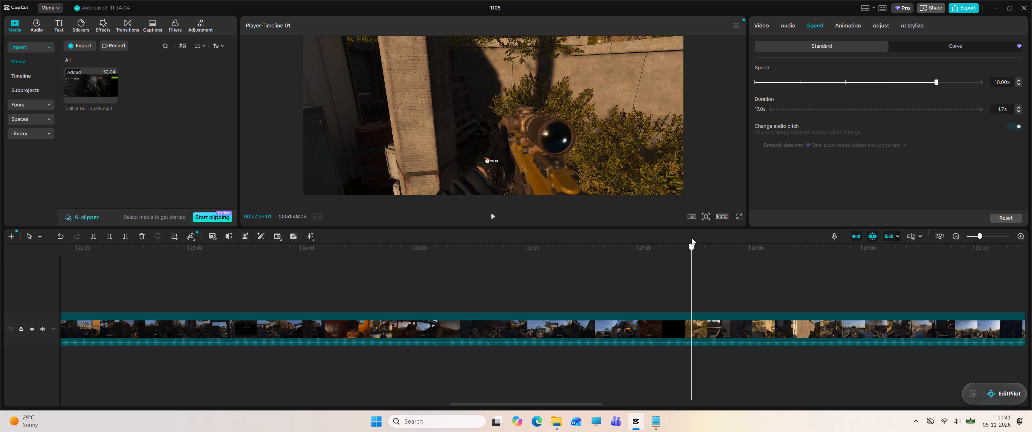
pyautogui.moveTo(691, 238); pyautogui.dragTo(729, 231)
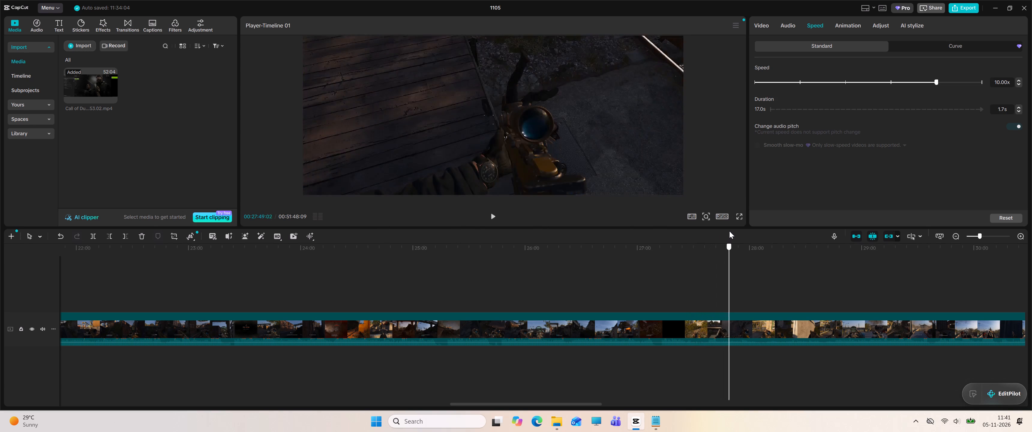
pyautogui.moveTo(729, 231); pyautogui.dragTo(764, 228)
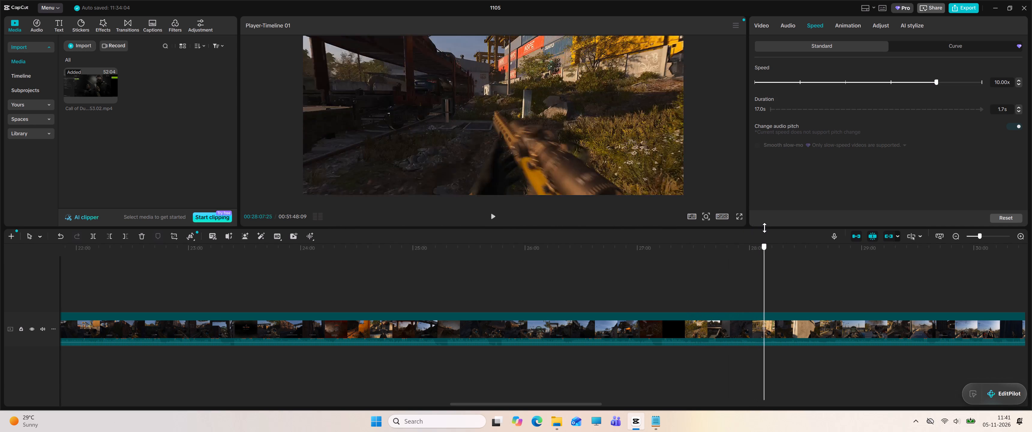
pyautogui.moveTo(764, 228); pyautogui.dragTo(793, 223)
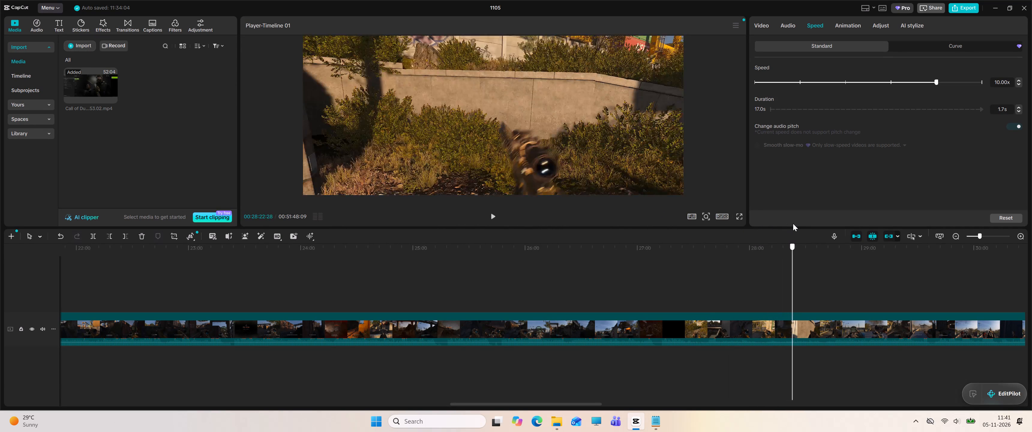
pyautogui.moveTo(793, 223); pyautogui.dragTo(817, 221)
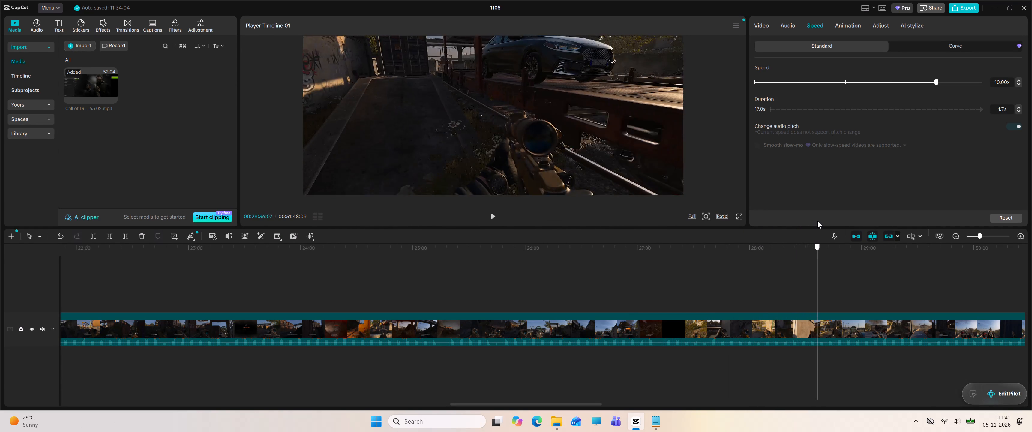
pyautogui.moveTo(817, 221); pyautogui.dragTo(844, 217)
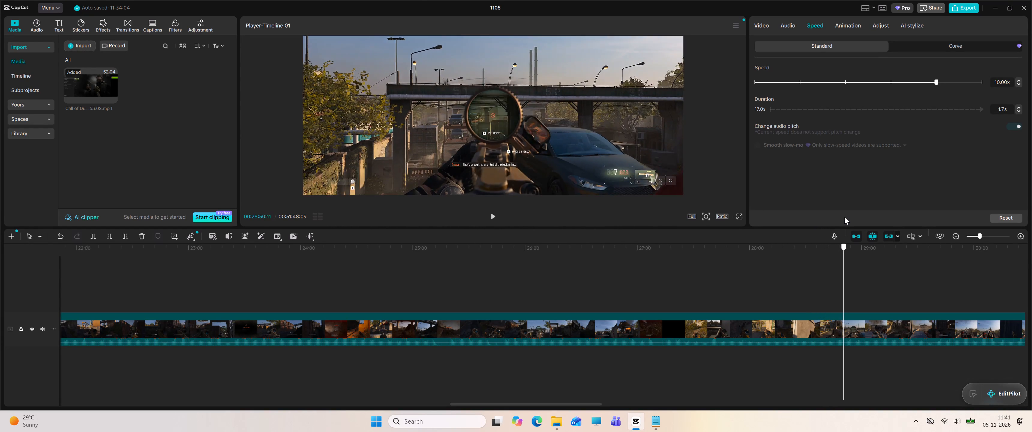
pyautogui.moveTo(844, 217); pyautogui.dragTo(875, 212)
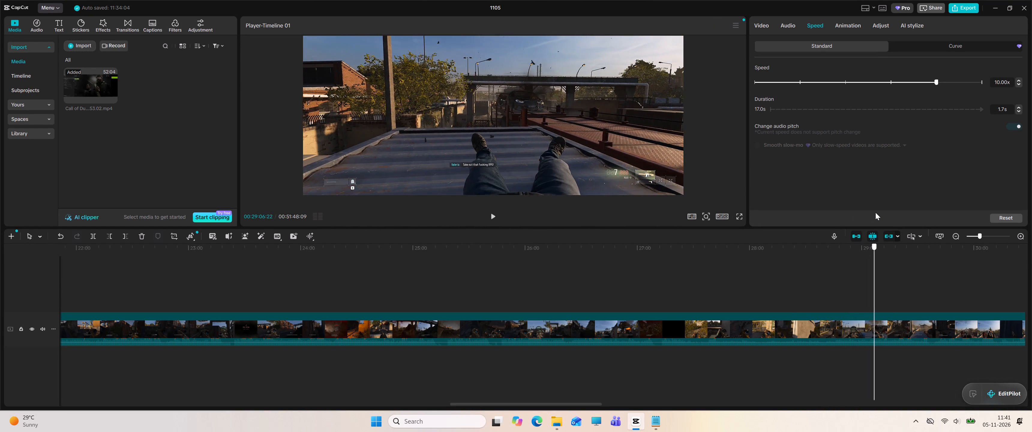
pyautogui.moveTo(875, 212); pyautogui.dragTo(898, 210)
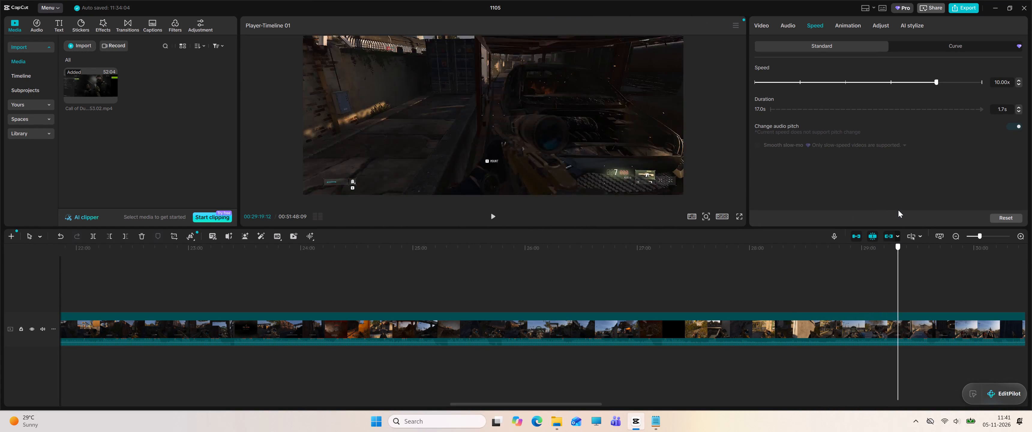
pyautogui.moveTo(898, 210); pyautogui.dragTo(920, 208)
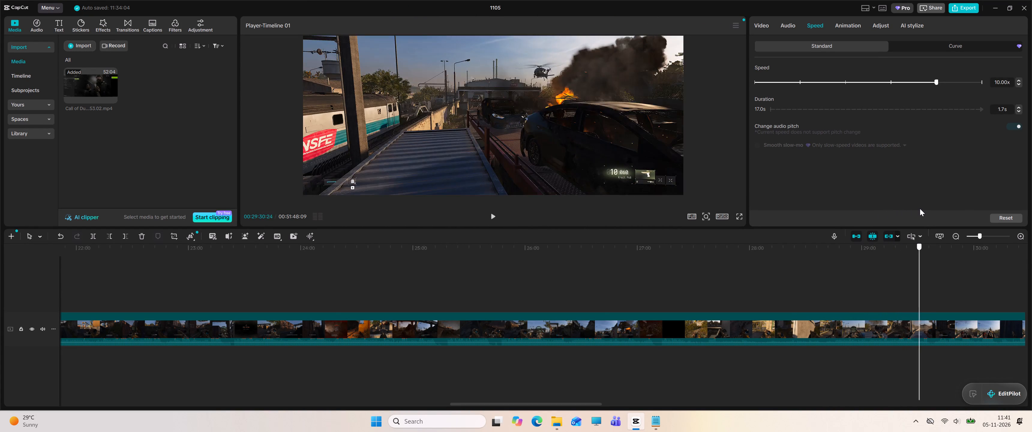
pyautogui.moveTo(920, 208); pyautogui.dragTo(945, 206)
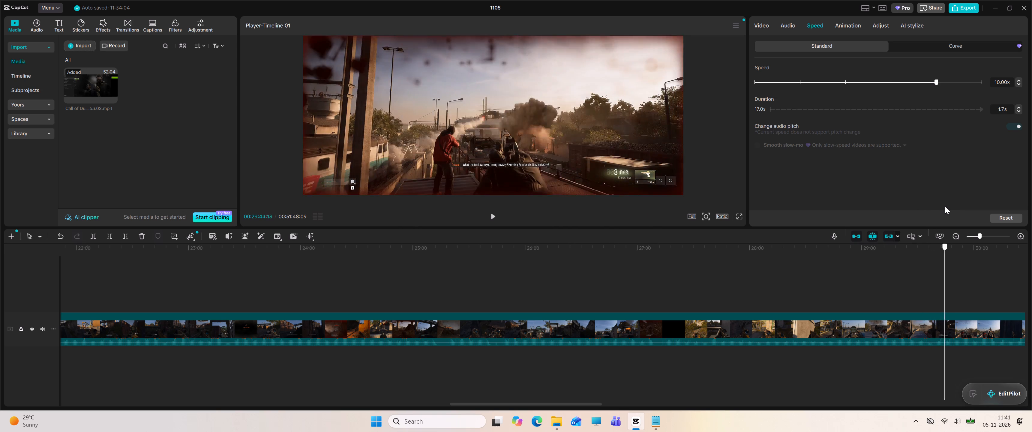
pyautogui.moveTo(945, 206); pyautogui.dragTo(959, 204)
# Review the gameplay from about 29:44 to about 31:45 by scrubbing from the train-roof fight to the Hired Gun pause menu.
pyautogui.moveTo(573, 403); pyautogui.dragTo(708, 381)
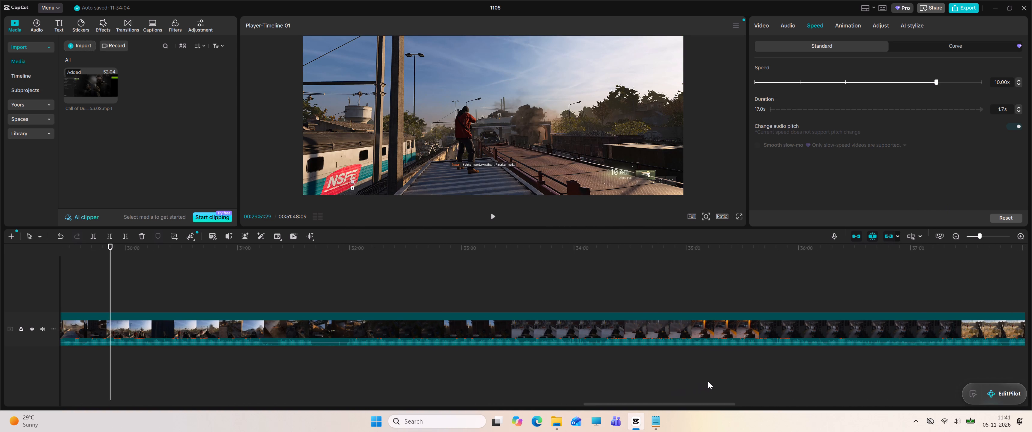
pyautogui.moveTo(708, 381); pyautogui.dragTo(709, 381)
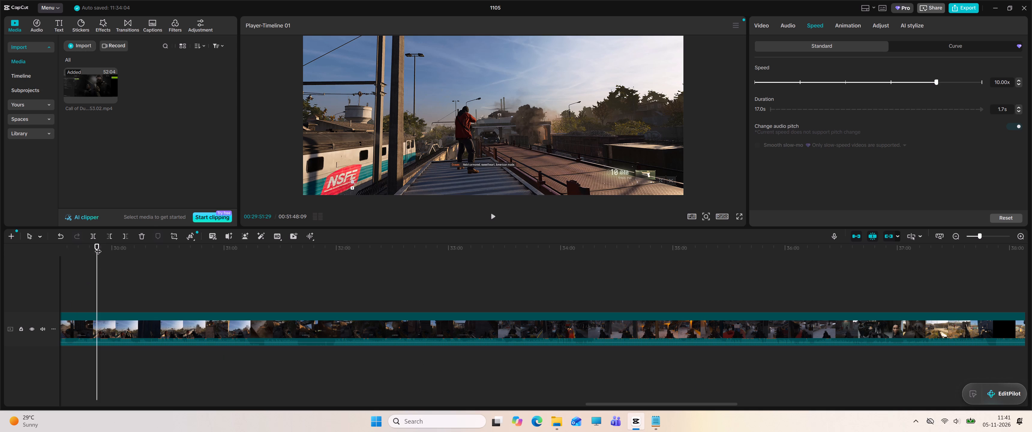
pyautogui.moveTo(96, 246); pyautogui.dragTo(108, 249)
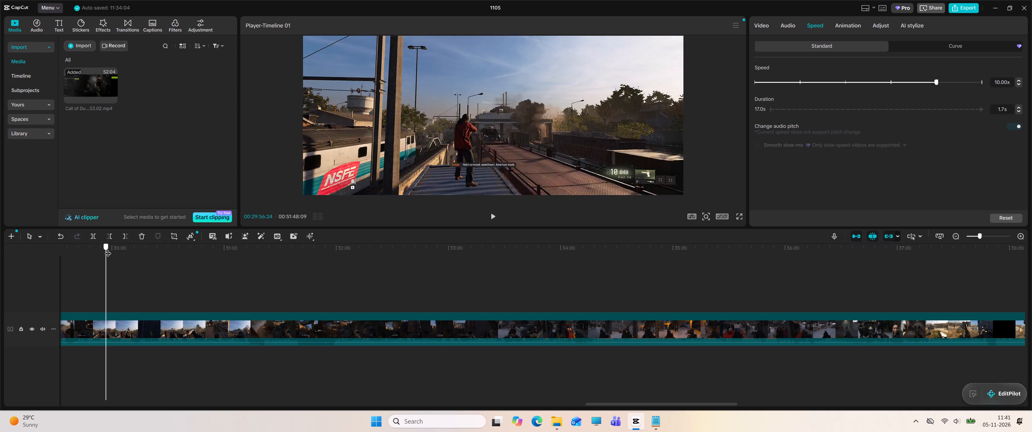
pyautogui.moveTo(108, 249); pyautogui.dragTo(172, 251)
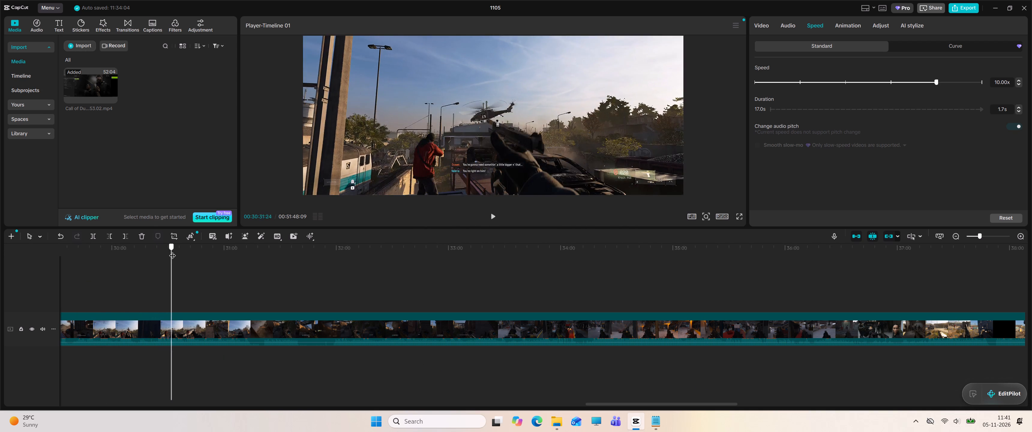
pyautogui.moveTo(172, 251); pyautogui.dragTo(231, 251)
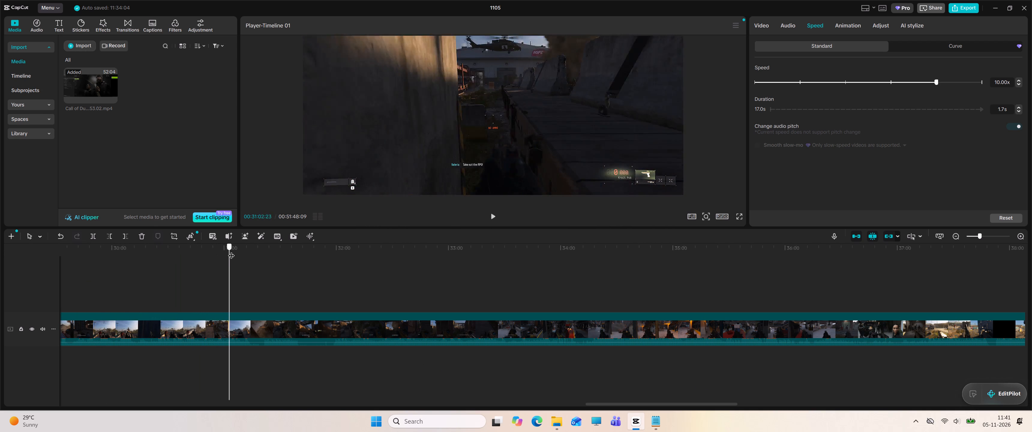
pyautogui.moveTo(231, 251); pyautogui.dragTo(289, 251)
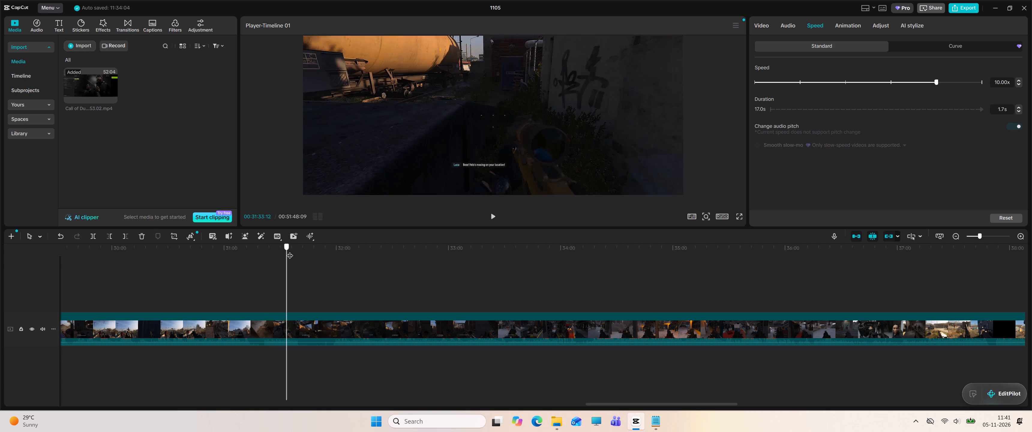
pyautogui.moveTo(289, 251); pyautogui.dragTo(310, 250)
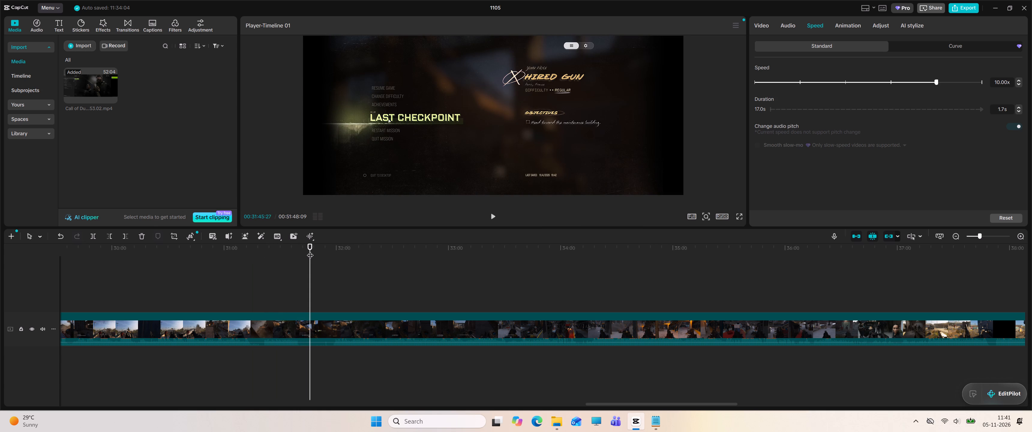
# Locate where the Hired Gun pause menu opens and split the gameplay clip there, at about 31:39.
pyautogui.moveTo(310, 250); pyautogui.dragTo(301, 252)
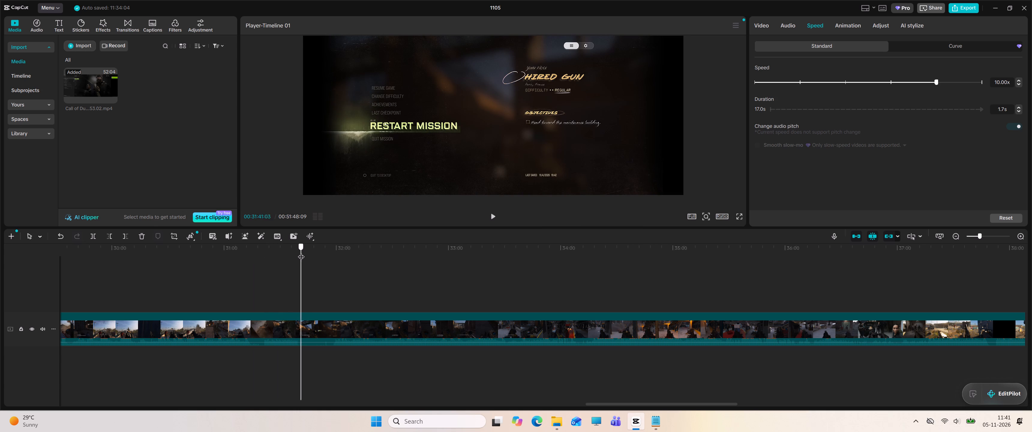
pyautogui.moveTo(301, 252); pyautogui.dragTo(294, 252)
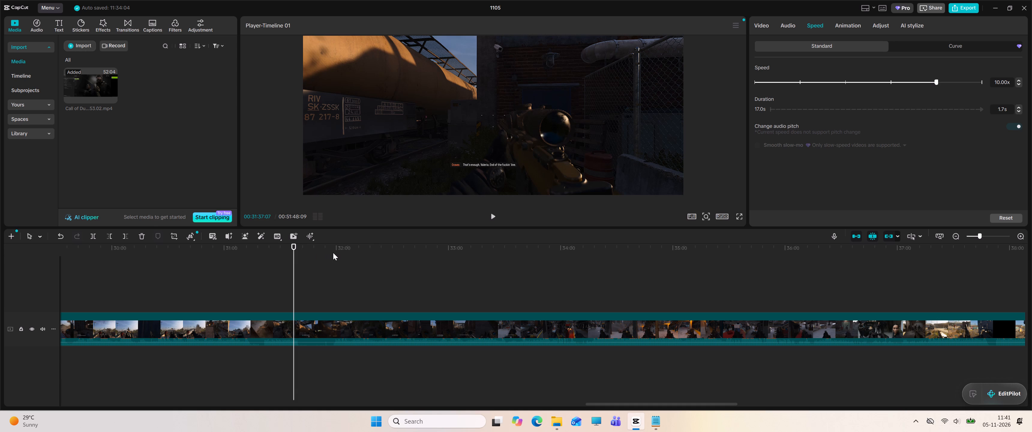
pyautogui.press('space')
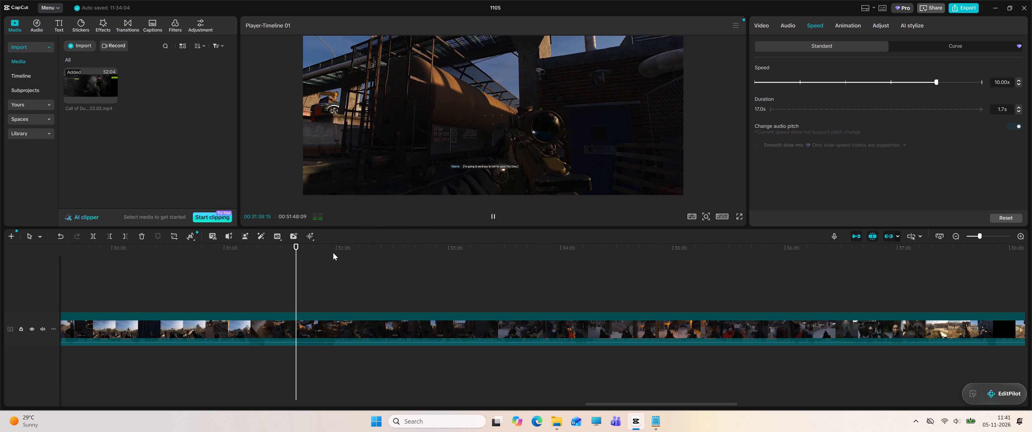
pyautogui.press('space')
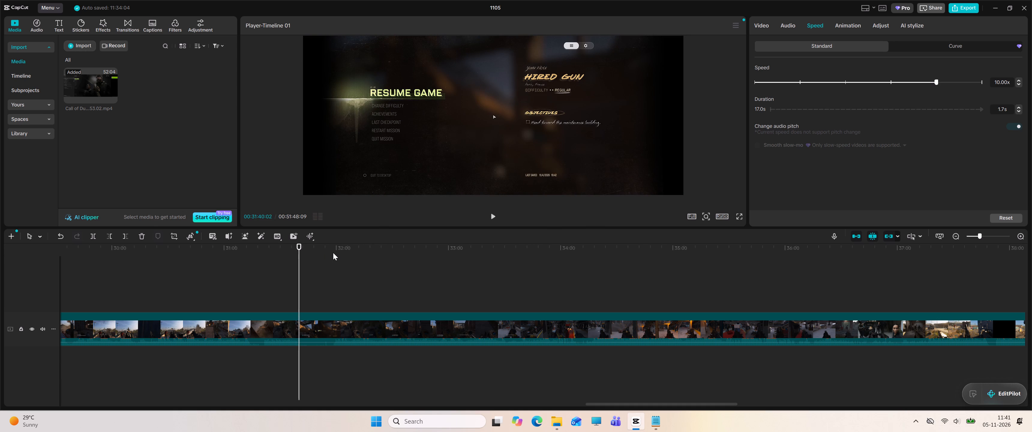
pyautogui.press('space')
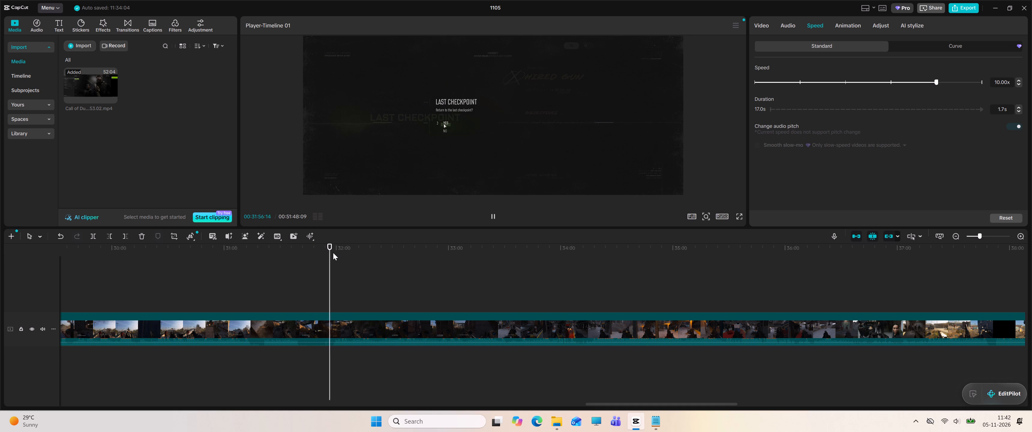
pyautogui.press('space')
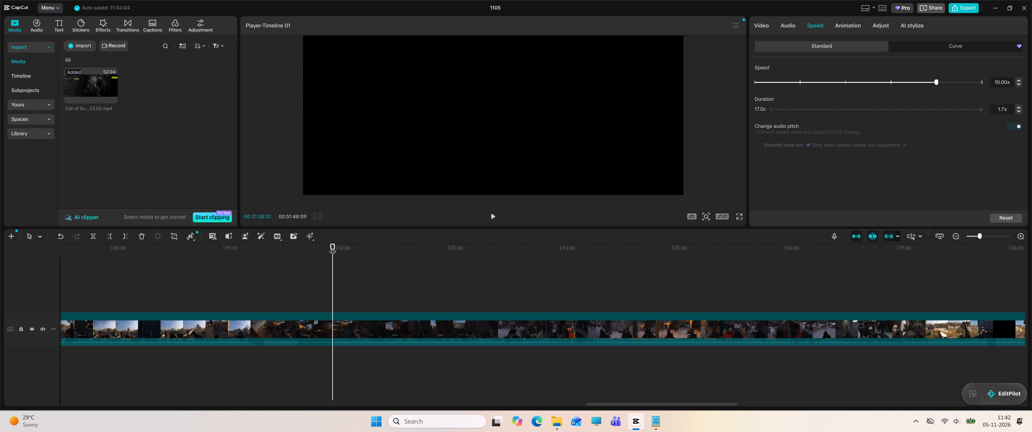
pyautogui.moveTo(332, 247); pyautogui.dragTo(315, 251)
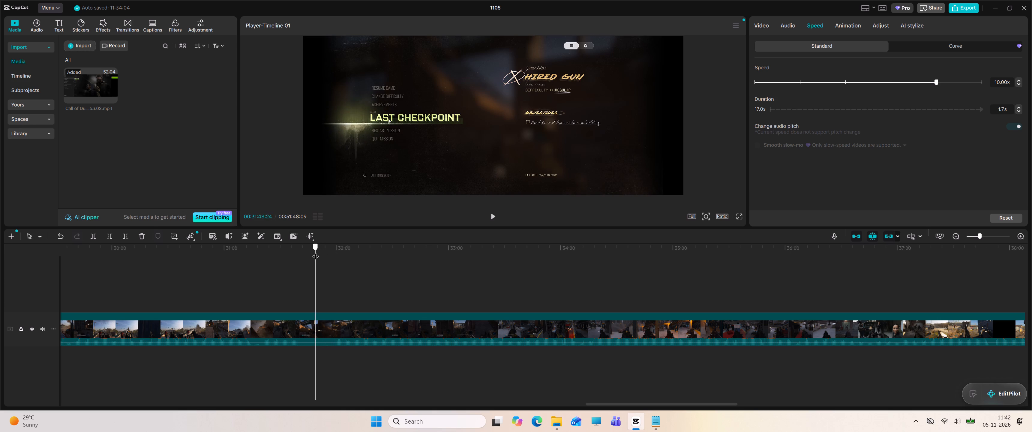
pyautogui.moveTo(315, 251); pyautogui.dragTo(300, 254)
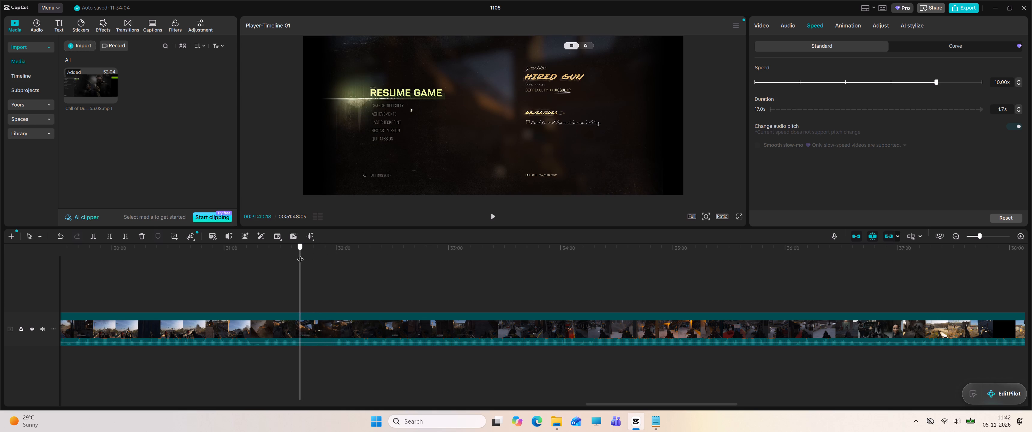
pyautogui.moveTo(300, 254); pyautogui.dragTo(296, 254)
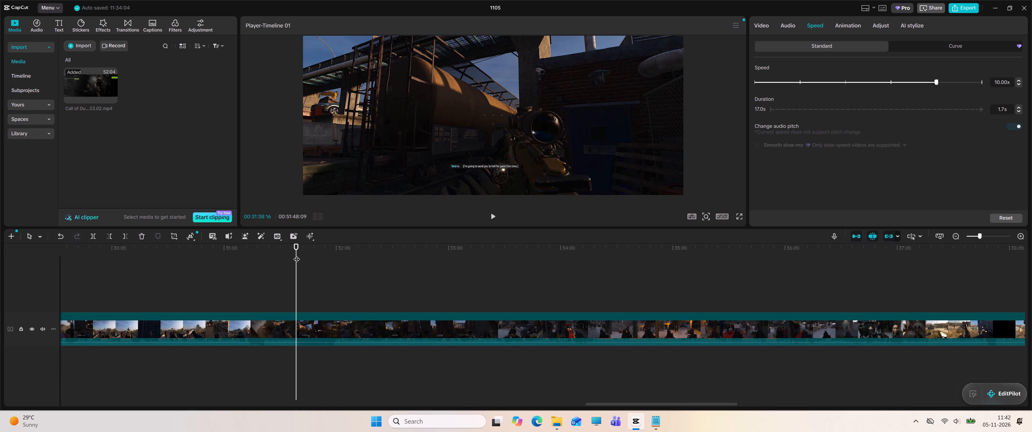
pyautogui.press('space')
pyautogui.press('space')
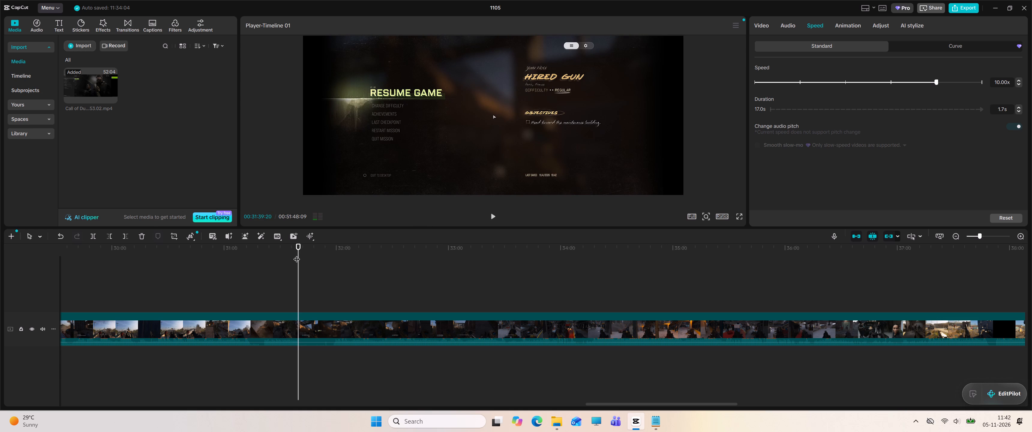
pyautogui.click(313, 328)
pyautogui.click(94, 236)
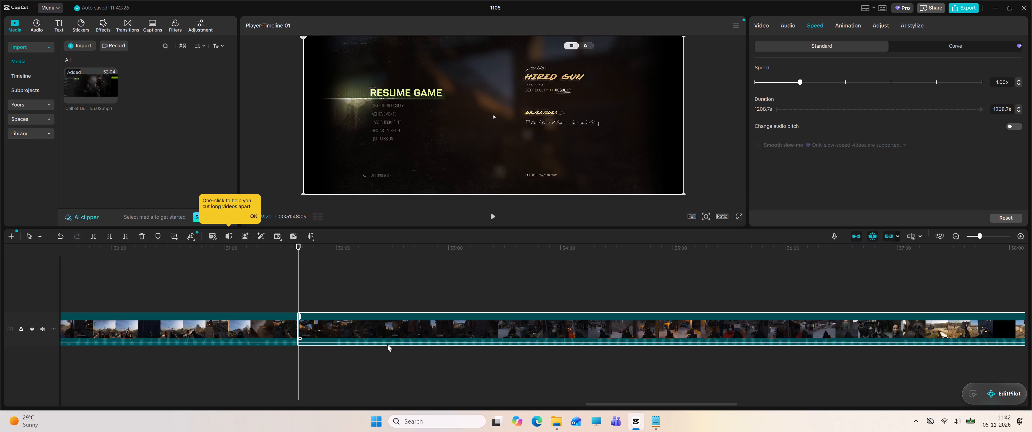
# Find the black frame just before gameplay resumes after the checkpoint reload and split the clip there, at about 31:58.
pyautogui.press('space')
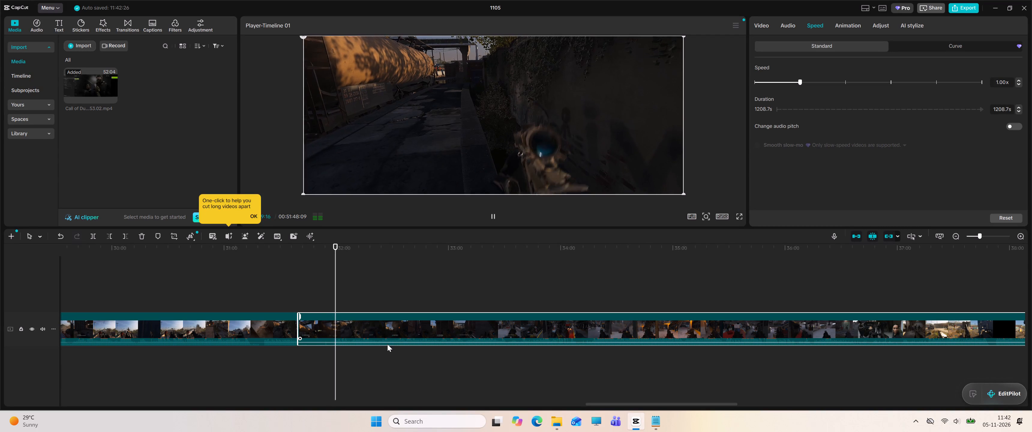
pyautogui.press('space')
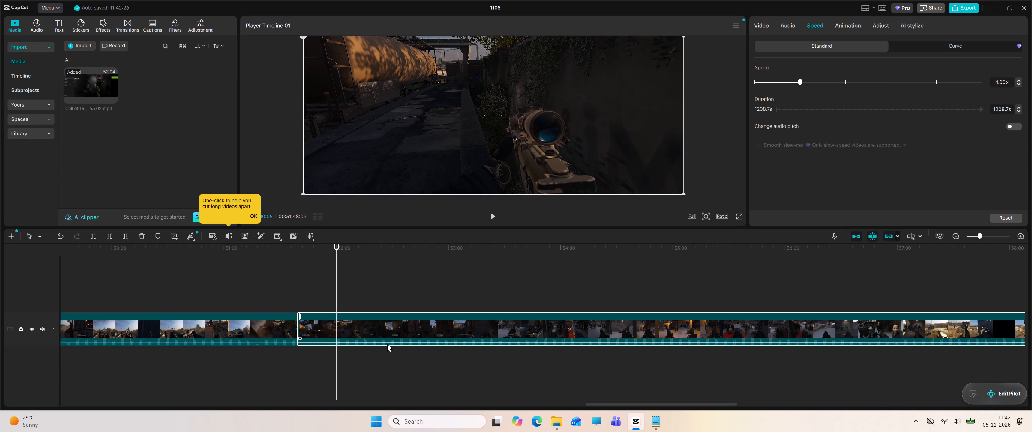
pyautogui.press('Left')
pyautogui.press('Left')
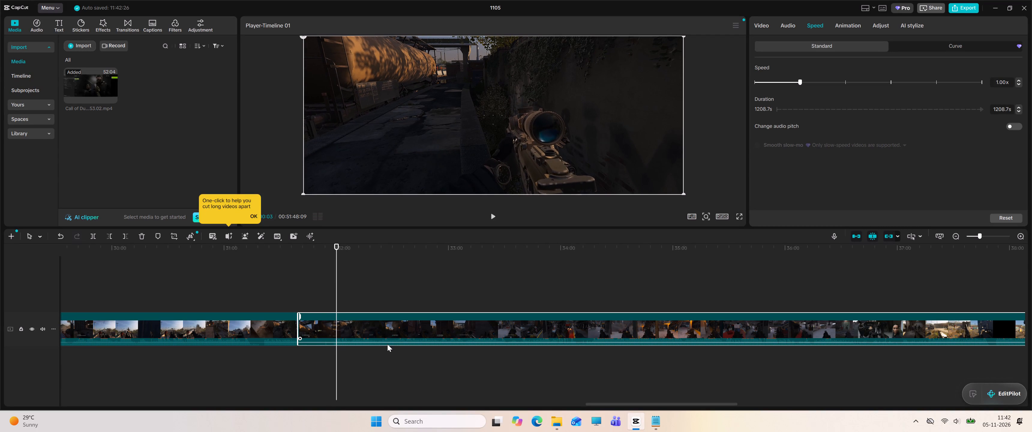
pyautogui.press('Left')
pyautogui.press('Left')
pyautogui.press('Left')
pyautogui.press('Left')
pyautogui.press('Left')
pyautogui.press('Left')
pyautogui.press('Left')
pyautogui.press('Left')
pyautogui.press('Left')
pyautogui.press('Left')
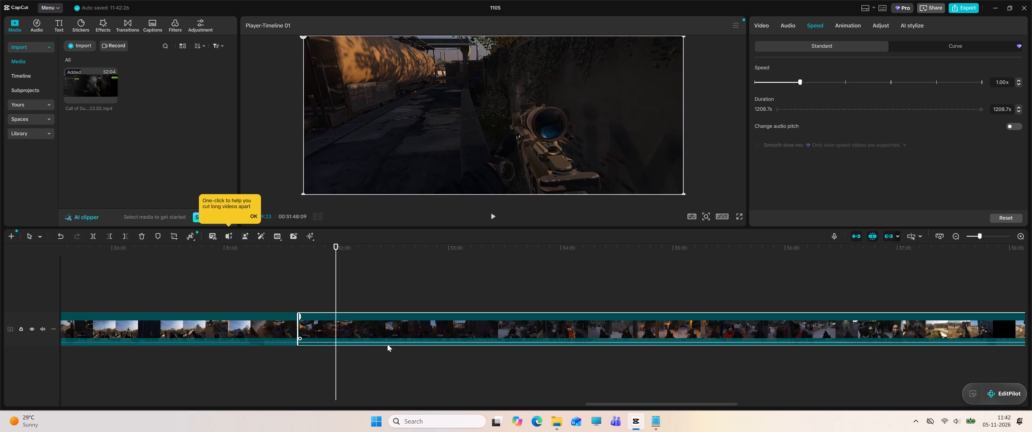
pyautogui.press('Left')
pyautogui.press('Left')
pyautogui.press('Left')
pyautogui.press('Left')
pyautogui.press('Left')
pyautogui.press('Left')
pyautogui.press('Left')
pyautogui.press('Left')
pyautogui.press('Left')
pyautogui.press('Left')
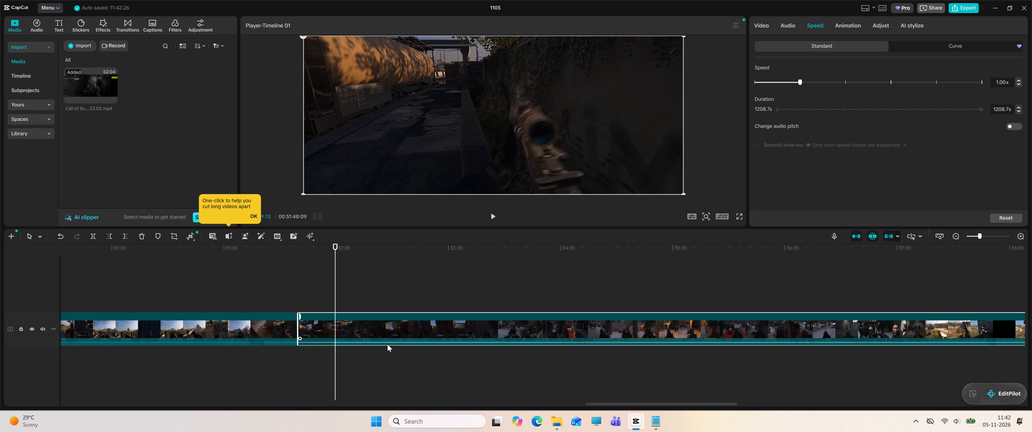
pyautogui.press('Left')
pyautogui.press('Left')
pyautogui.press('Left')
pyautogui.press('Left')
pyautogui.press('Left')
pyautogui.press('Left')
pyautogui.press('Left')
pyautogui.press('Left')
pyautogui.press('Left')
pyautogui.press('Left')
pyautogui.press('Left')
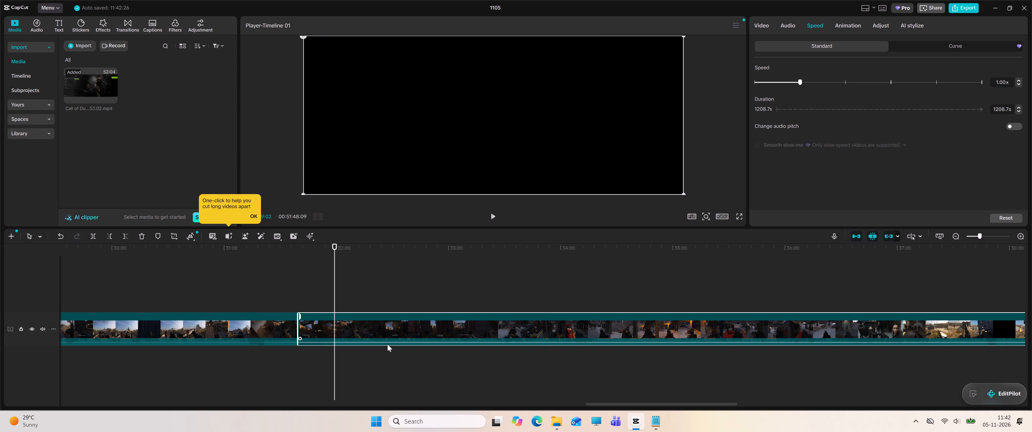
pyautogui.press('Left')
pyautogui.press('Left')
pyautogui.press('Left')
pyautogui.press('Left')
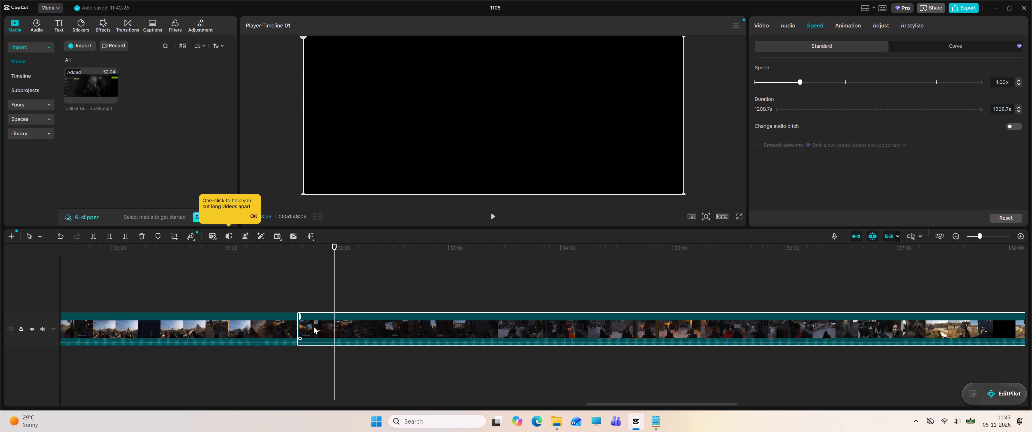
pyautogui.click(93, 237)
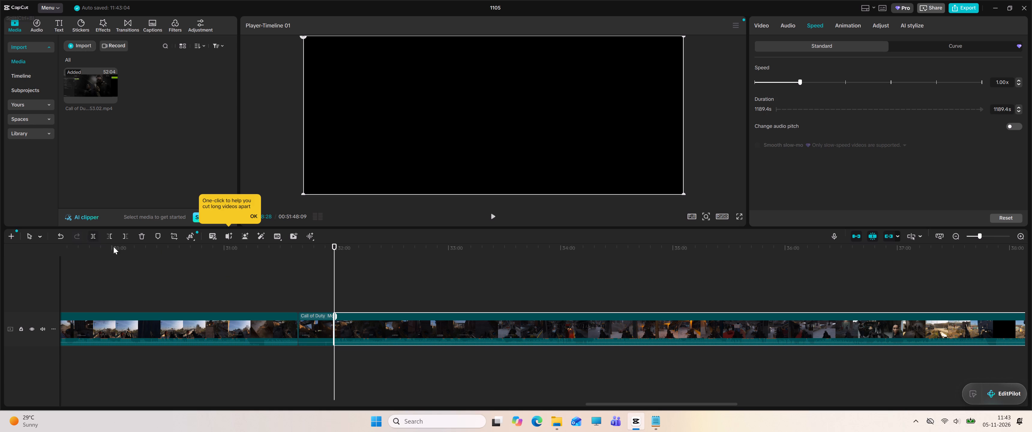
# Speed up the isolated pause-menu and checkpoint-reload segment to 10.00x.
pyautogui.click(321, 326)
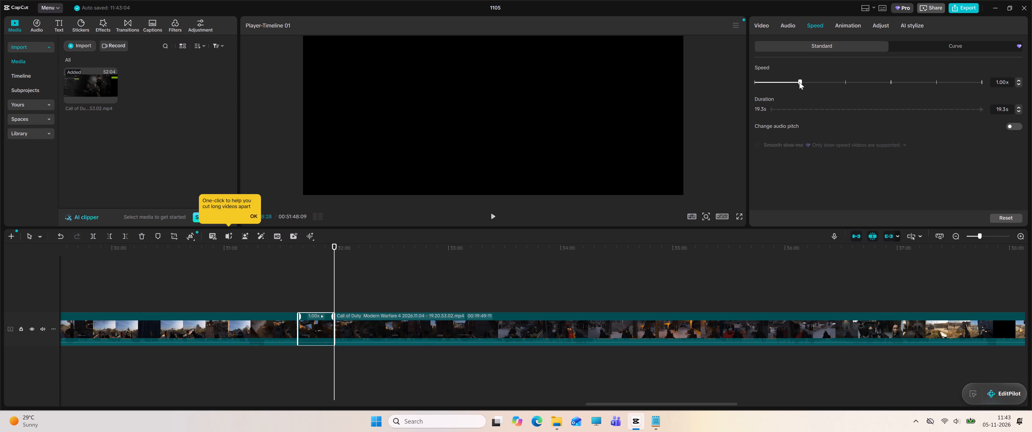
pyautogui.moveTo(799, 82); pyautogui.dragTo(826, 82)
pyautogui.moveTo(826, 82); pyautogui.dragTo(880, 82)
pyautogui.moveTo(880, 82); pyautogui.dragTo(923, 84)
pyautogui.moveTo(923, 84); pyautogui.dragTo(939, 85)
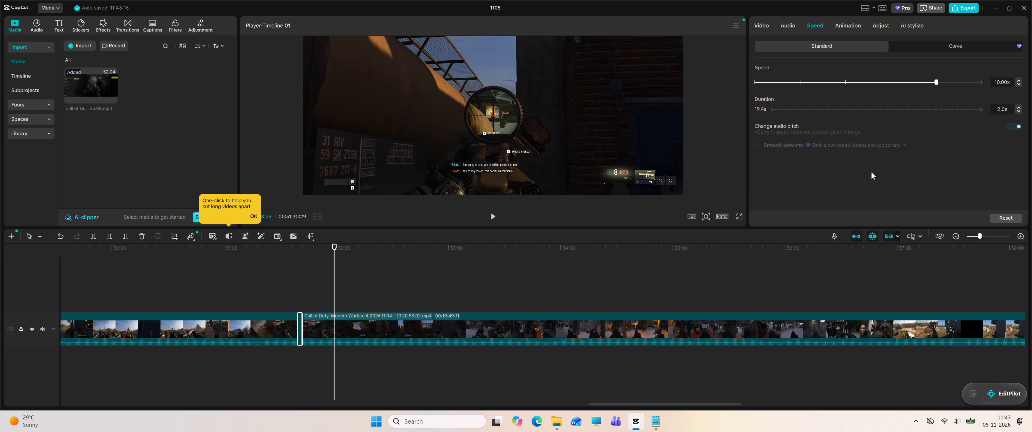
# Preview the gameplay leading into the sped-up pause-menu segment, starting from about 31:35.
pyautogui.moveTo(335, 246); pyautogui.dragTo(326, 247)
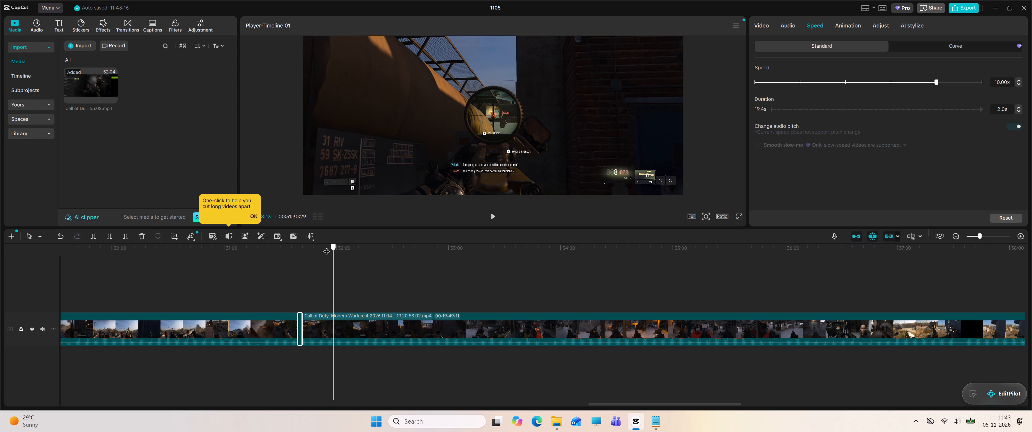
pyautogui.moveTo(326, 247); pyautogui.dragTo(290, 253)
pyautogui.click(491, 215)
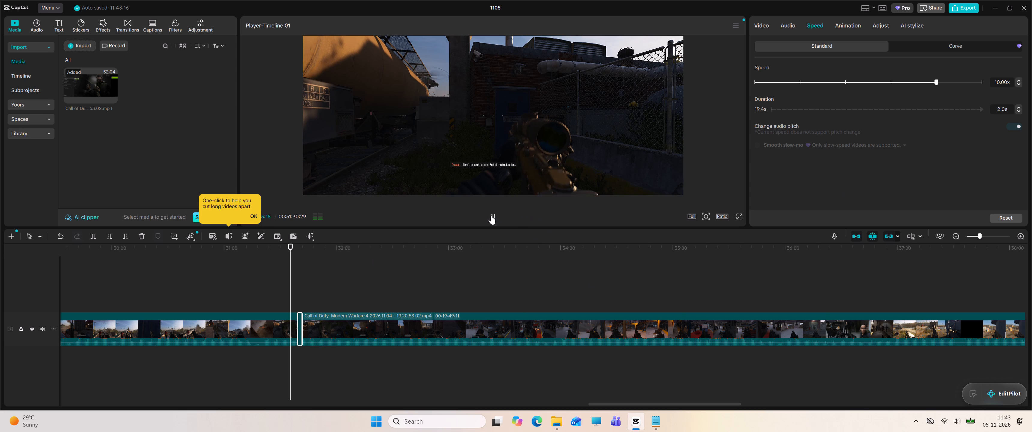
pyautogui.click(491, 215)
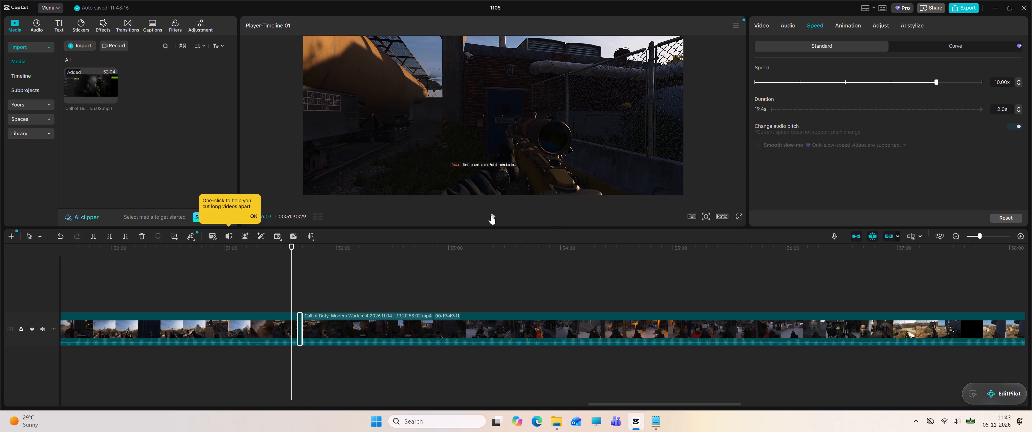
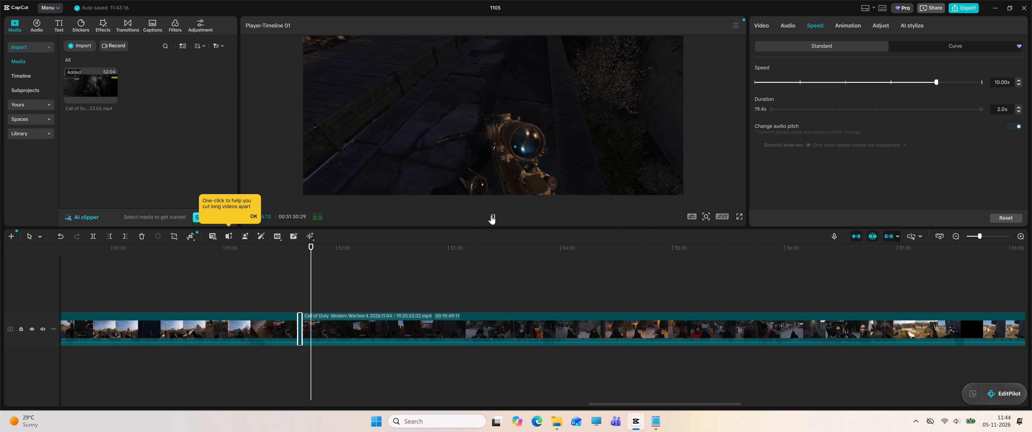
# Stop the preview and scan the gameplay from about 31:47 to 36:47 for further pause-menu or checkpoint-reload sections.
pyautogui.press('space')
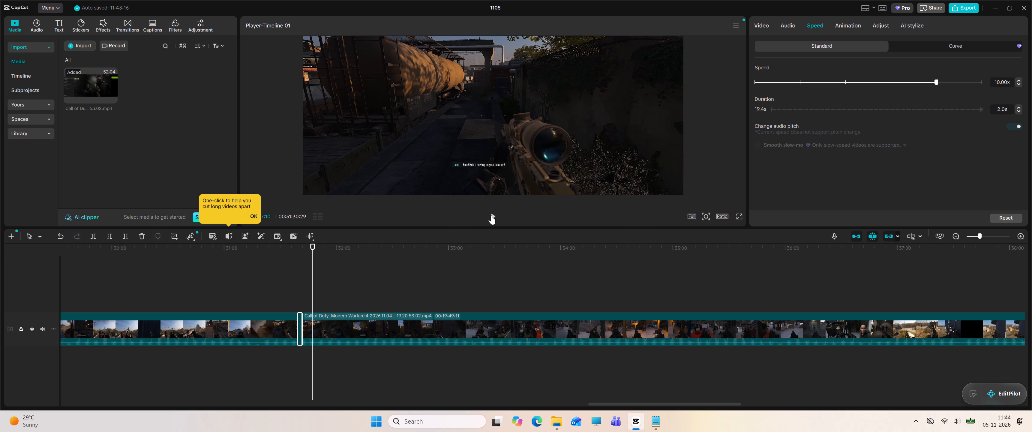
pyautogui.moveTo(312, 247); pyautogui.dragTo(337, 245)
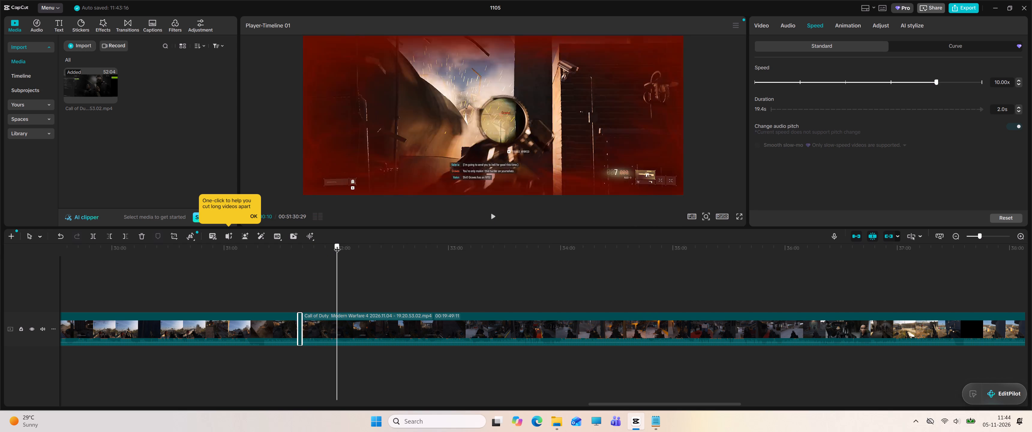
pyautogui.moveTo(337, 245); pyautogui.dragTo(359, 245)
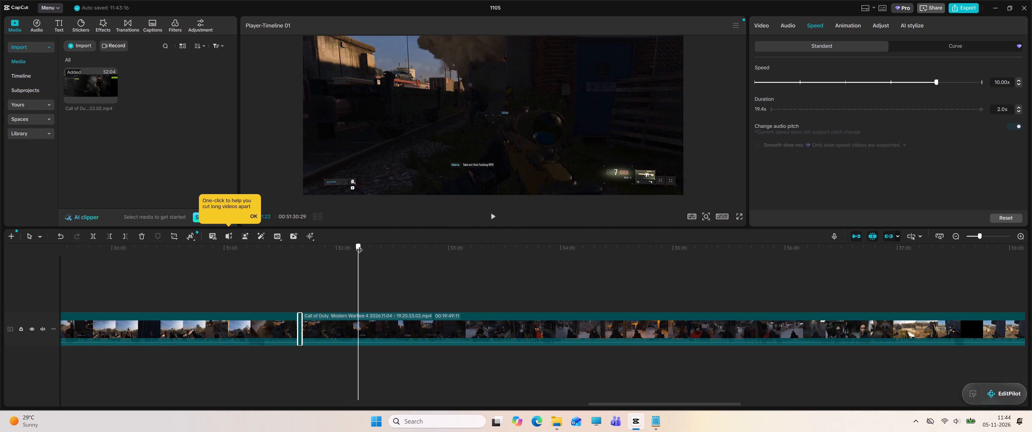
pyautogui.moveTo(359, 245); pyautogui.dragTo(386, 248)
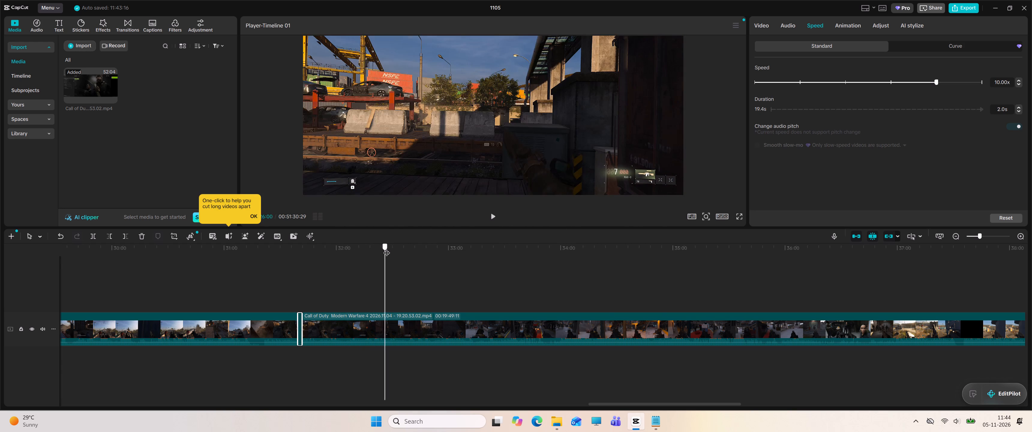
pyautogui.moveTo(386, 248); pyautogui.dragTo(432, 249)
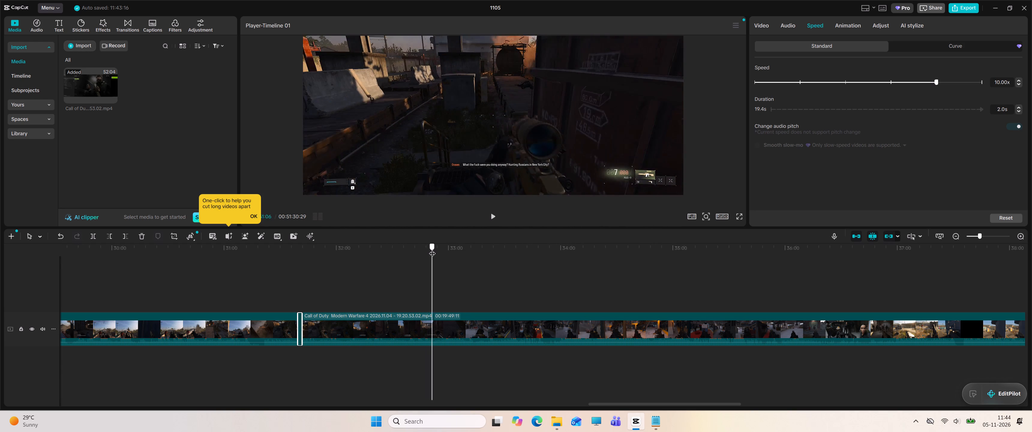
pyautogui.moveTo(432, 249); pyautogui.dragTo(464, 248)
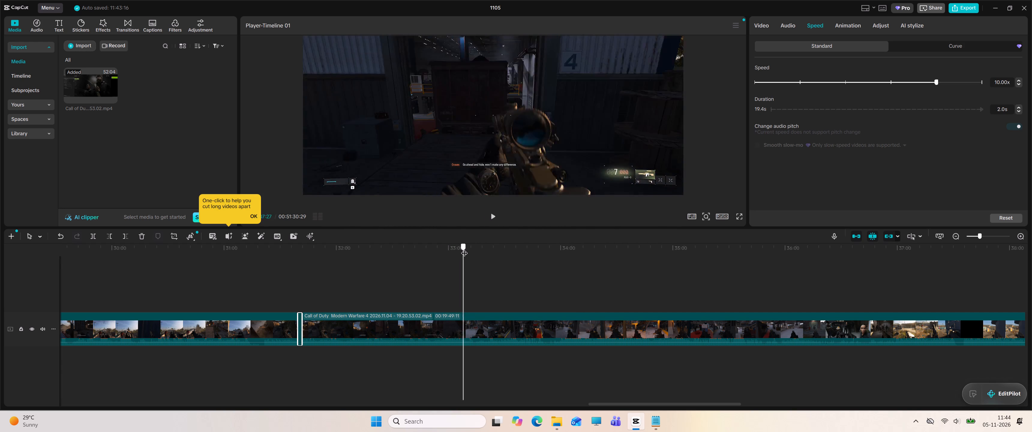
pyautogui.moveTo(464, 248); pyautogui.dragTo(499, 248)
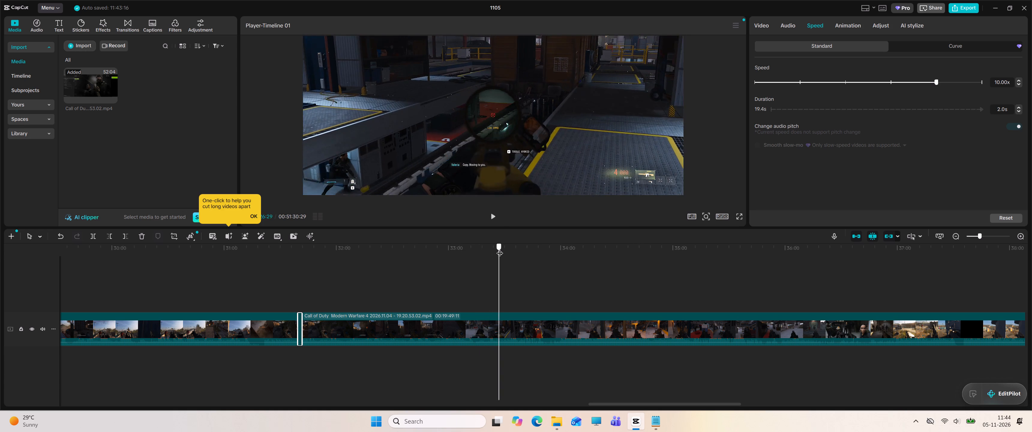
pyautogui.moveTo(499, 248); pyautogui.dragTo(527, 248)
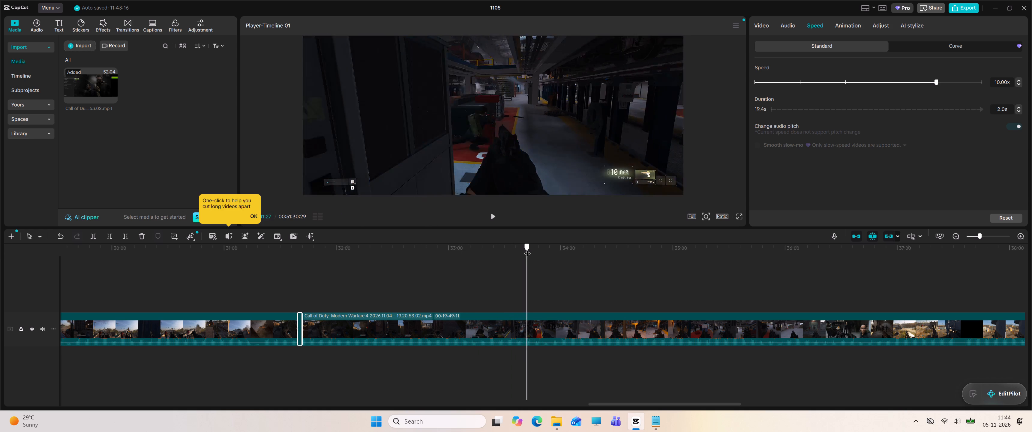
pyautogui.moveTo(527, 248); pyautogui.dragTo(553, 248)
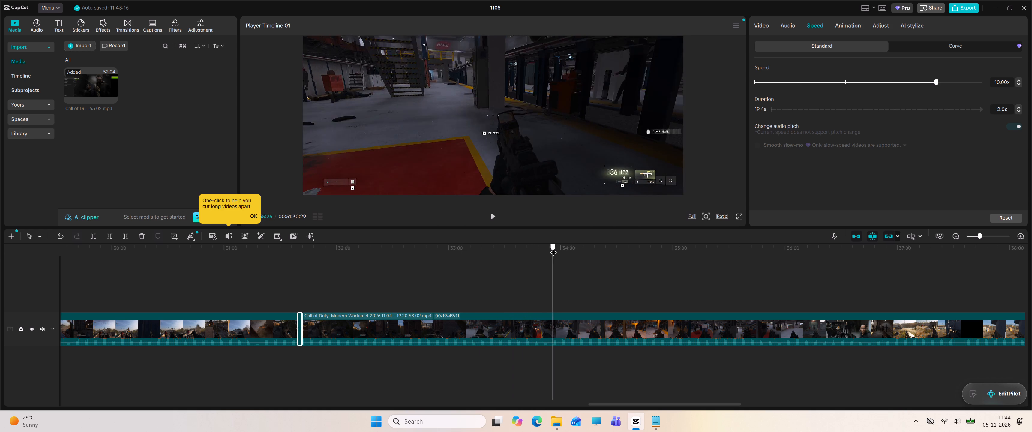
pyautogui.moveTo(553, 248); pyautogui.dragTo(572, 246)
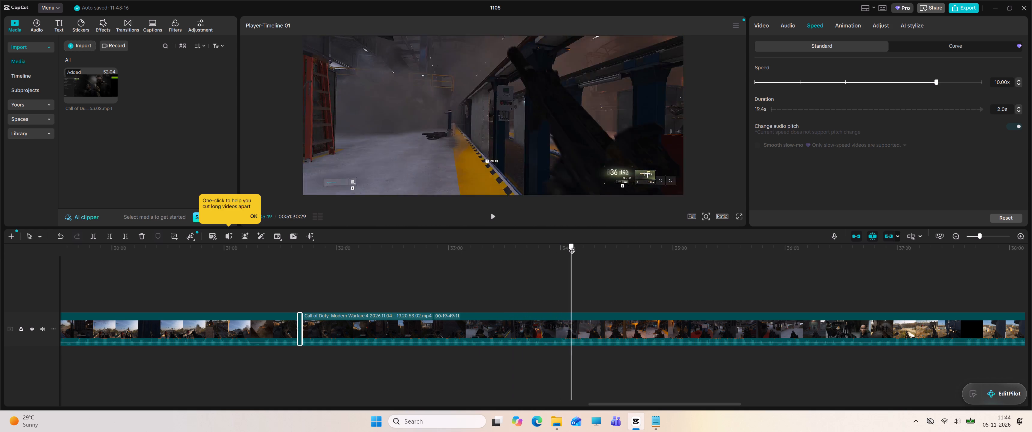
pyautogui.moveTo(572, 246); pyautogui.dragTo(594, 242)
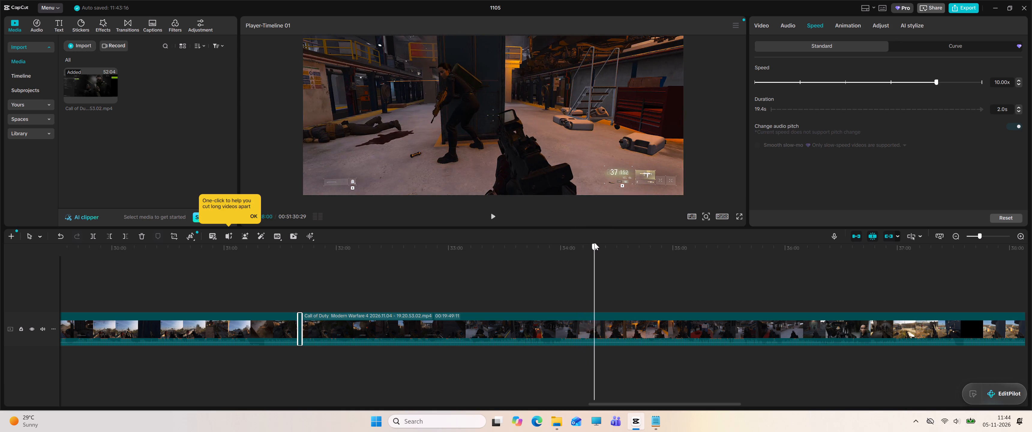
pyautogui.moveTo(594, 242); pyautogui.dragTo(627, 238)
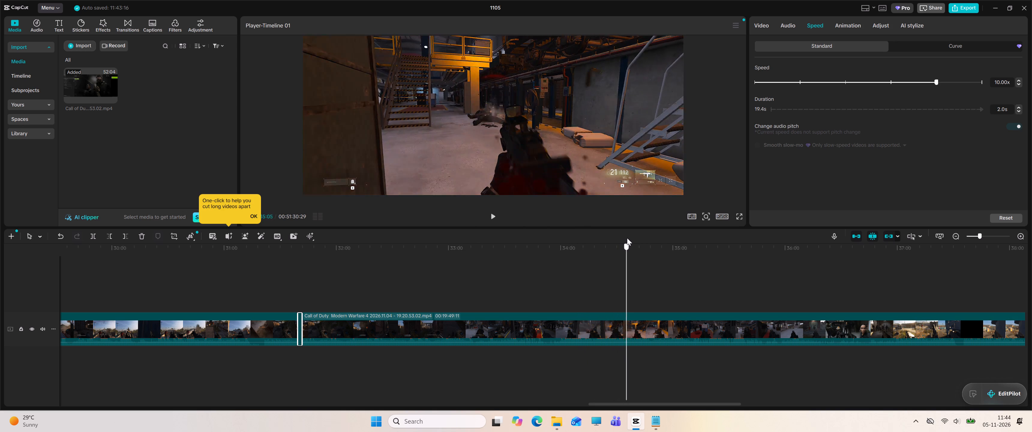
pyautogui.moveTo(627, 238); pyautogui.dragTo(657, 237)
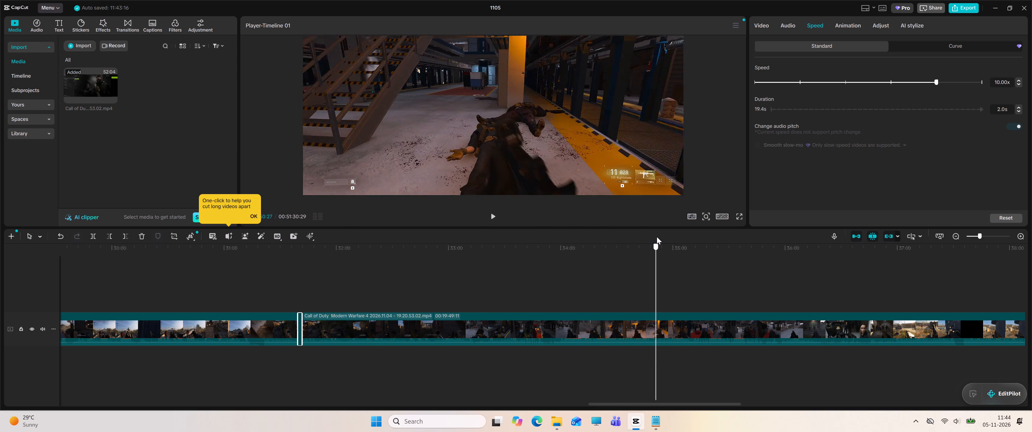
pyautogui.moveTo(657, 237); pyautogui.dragTo(700, 229)
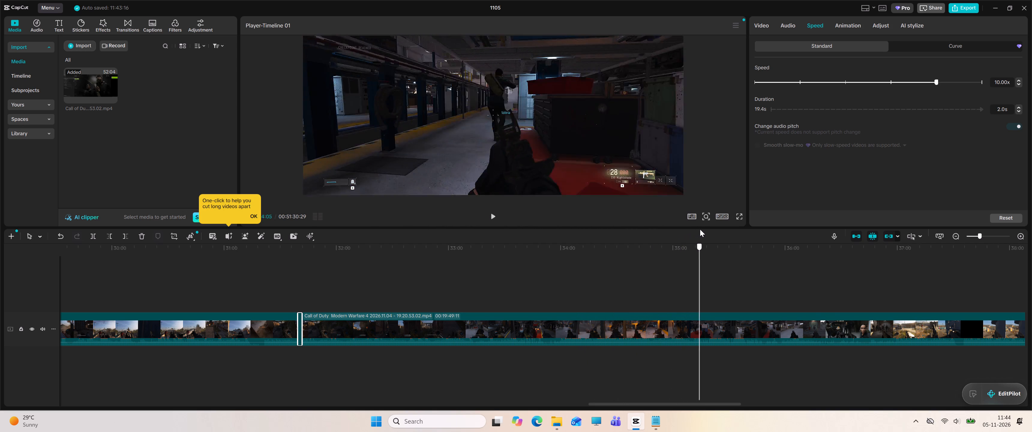
pyautogui.moveTo(700, 229); pyautogui.dragTo(733, 223)
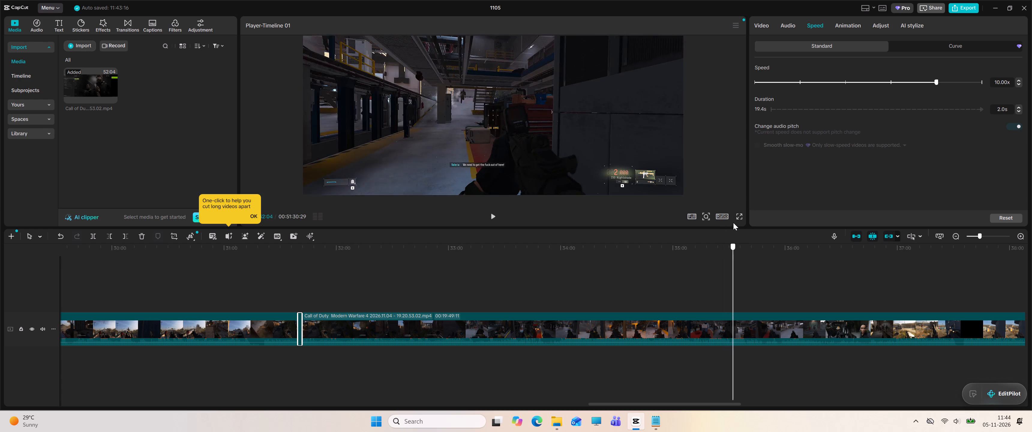
pyautogui.moveTo(733, 223); pyautogui.dragTo(777, 214)
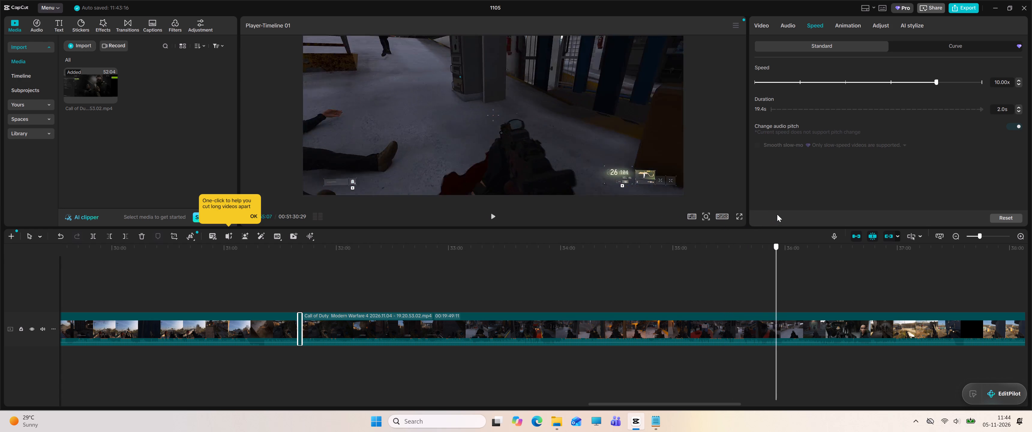
pyautogui.moveTo(777, 214); pyautogui.dragTo(816, 206)
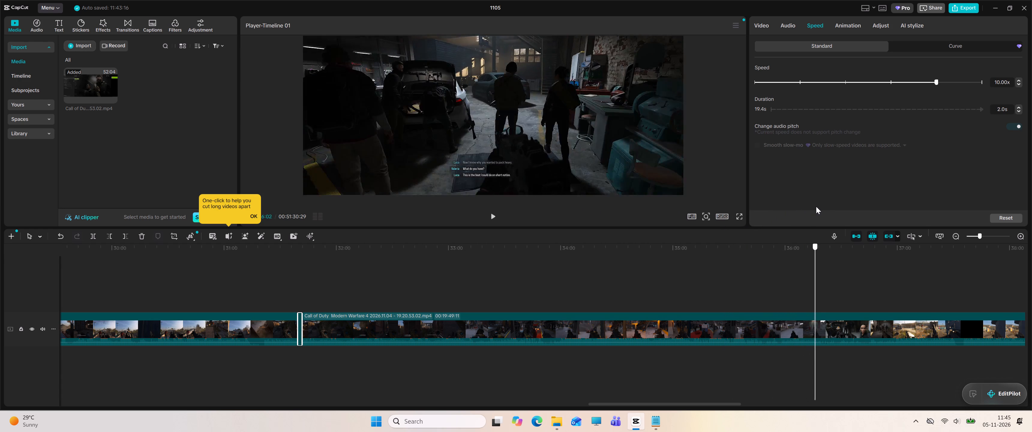
pyautogui.moveTo(816, 206); pyautogui.dragTo(856, 199)
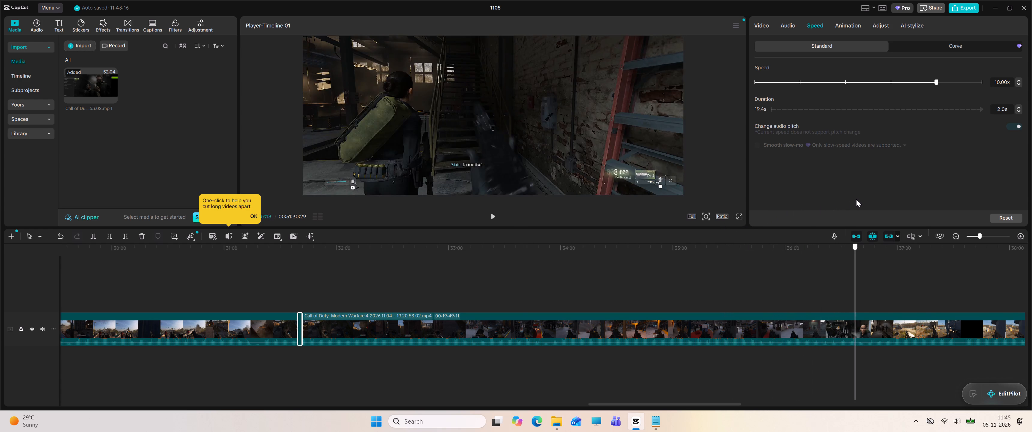
pyautogui.moveTo(856, 199); pyautogui.dragTo(873, 196)
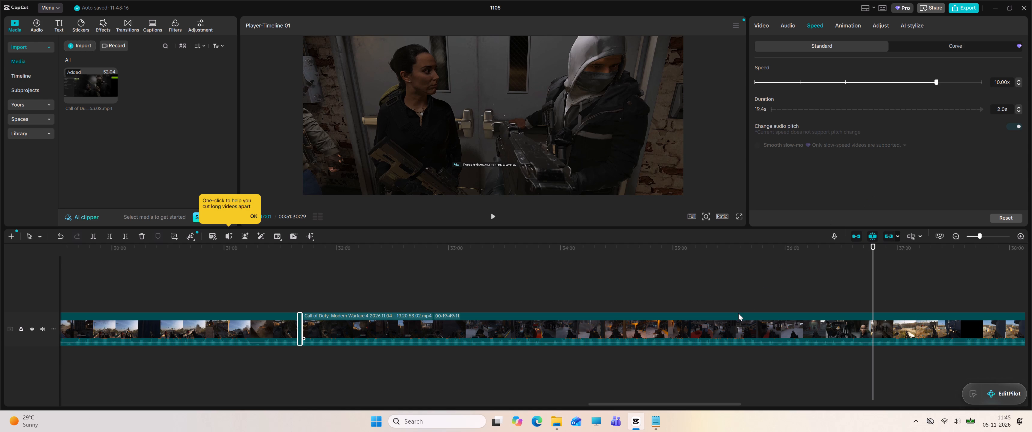
# Scan the gameplay from about 36:47 to 42:05 for the next pause-menu or checkpoint-reload section, dismissing the long-video cutting tip.
pyautogui.moveTo(659, 405); pyautogui.dragTo(676, 401)
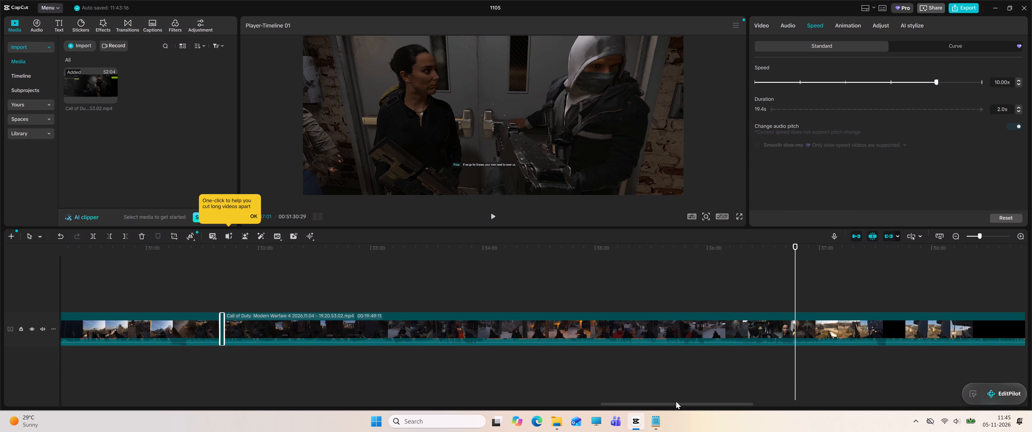
pyautogui.moveTo(676, 401); pyautogui.dragTo(759, 386)
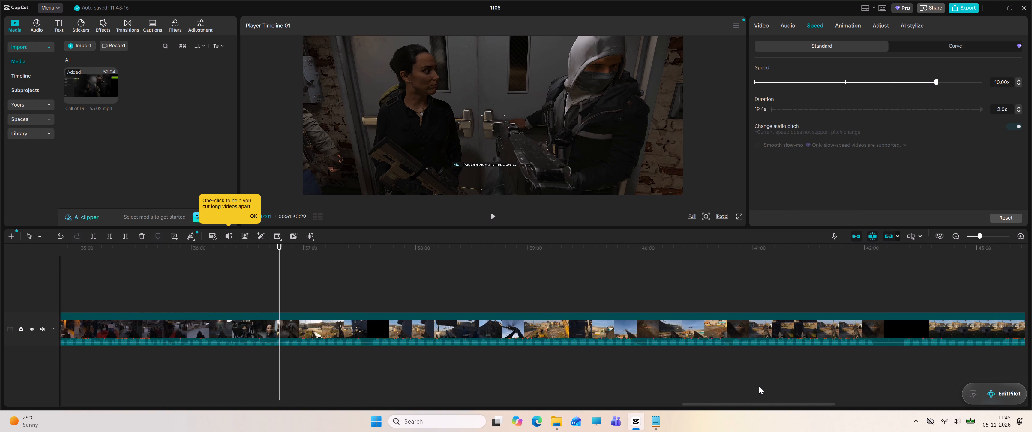
pyautogui.moveTo(759, 386); pyautogui.dragTo(775, 383)
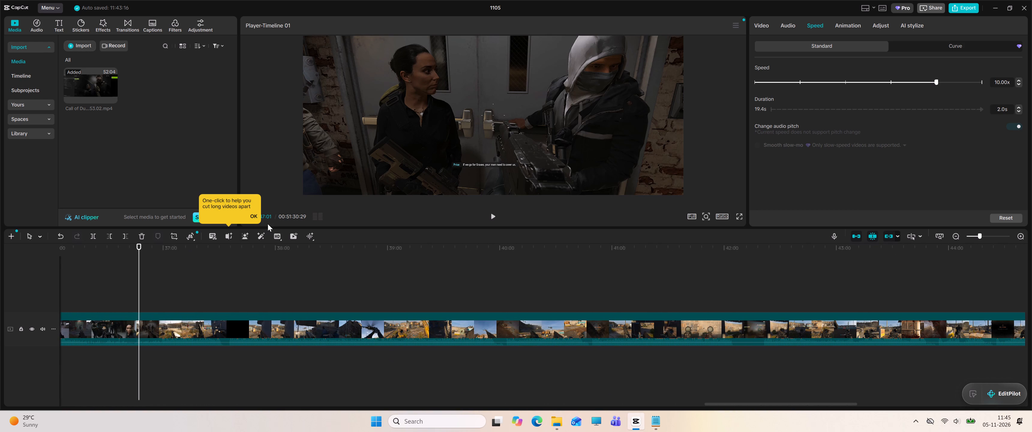
pyautogui.click(253, 216)
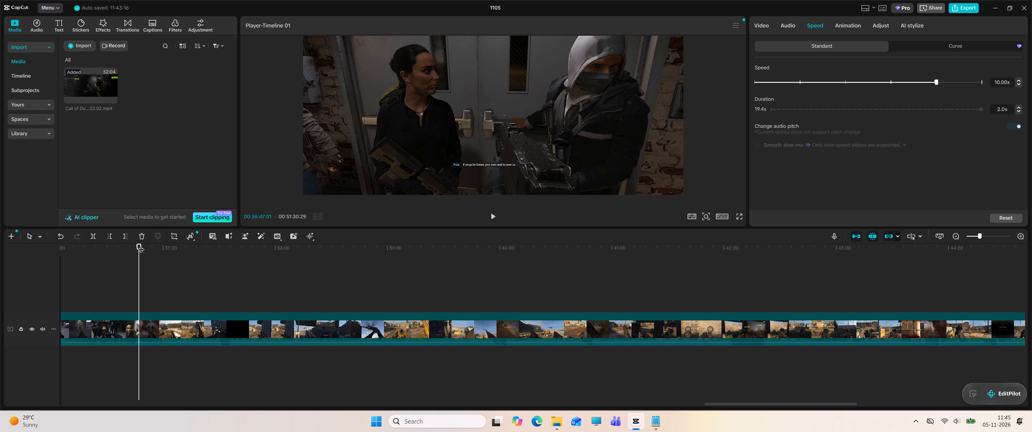
pyautogui.moveTo(139, 245); pyautogui.dragTo(175, 246)
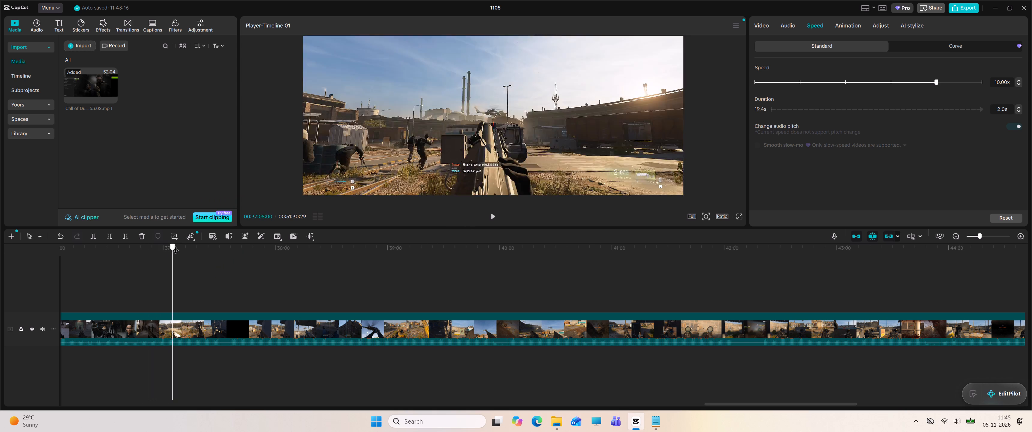
pyautogui.moveTo(175, 246); pyautogui.dragTo(243, 250)
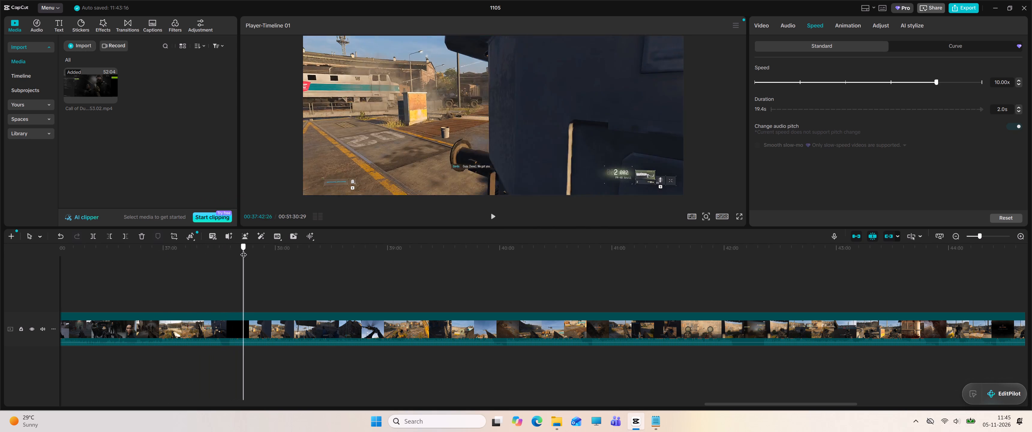
pyautogui.moveTo(243, 250); pyautogui.dragTo(295, 252)
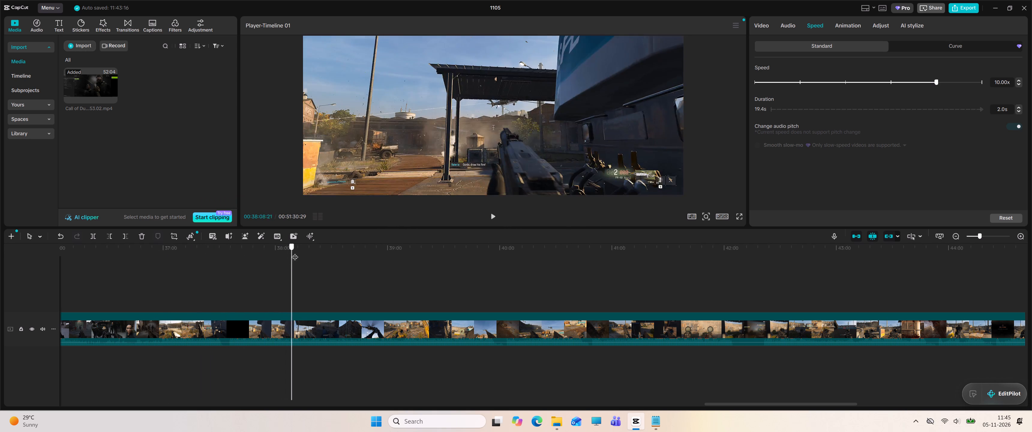
pyautogui.moveTo(295, 252); pyautogui.dragTo(355, 252)
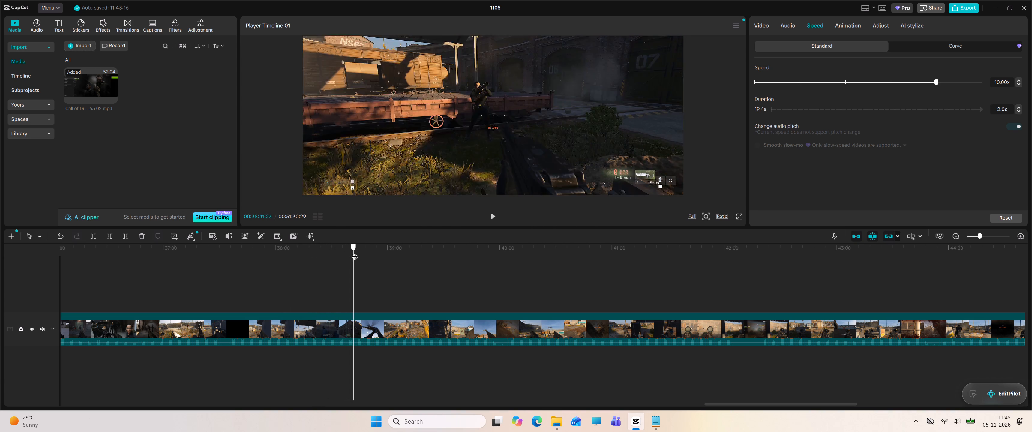
pyautogui.moveTo(355, 252); pyautogui.dragTo(422, 250)
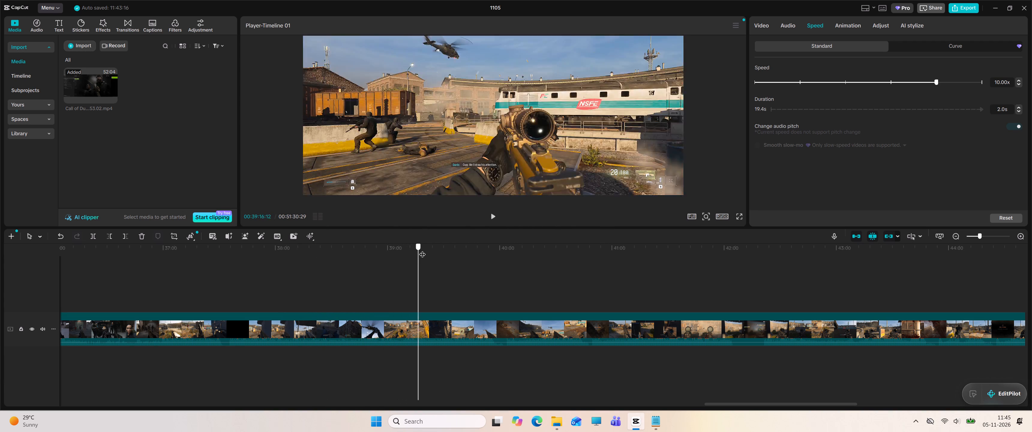
pyautogui.moveTo(422, 250); pyautogui.dragTo(474, 249)
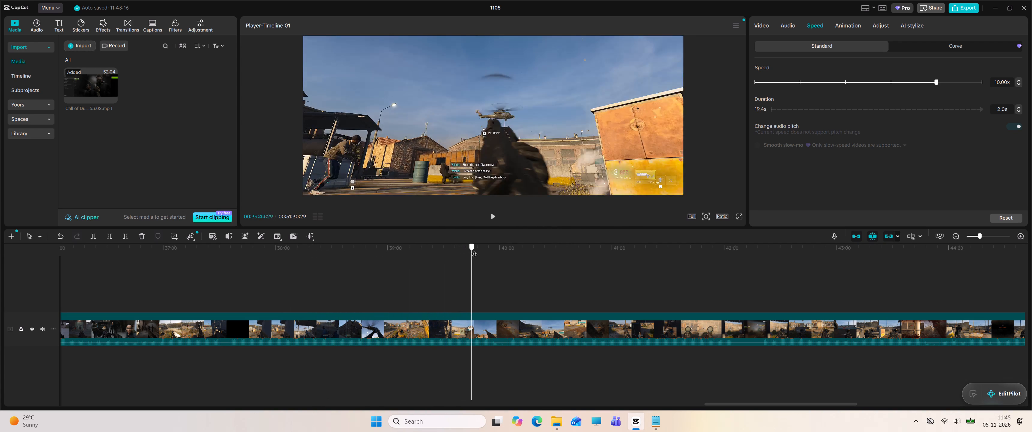
pyautogui.moveTo(474, 249); pyautogui.dragTo(533, 249)
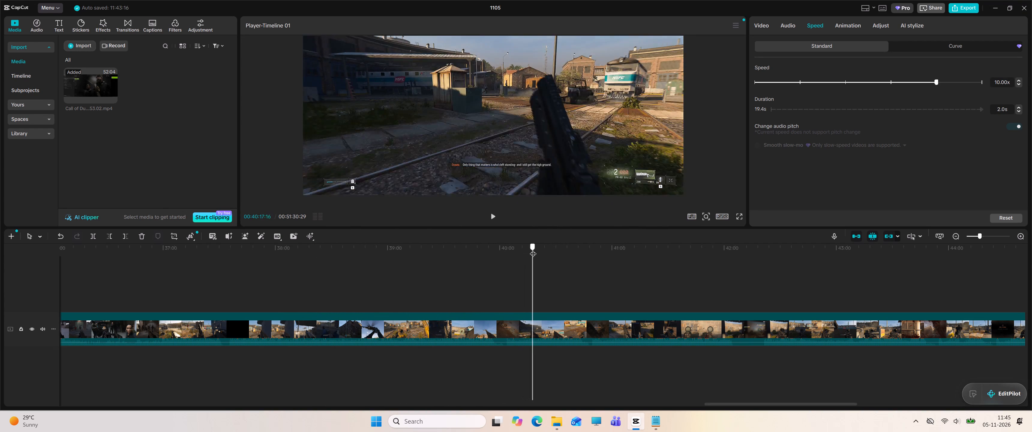
pyautogui.moveTo(533, 249); pyautogui.dragTo(580, 246)
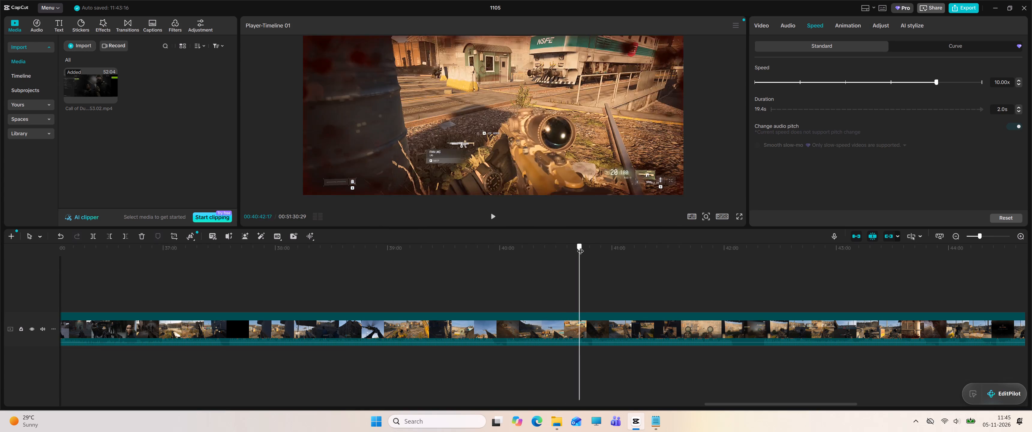
pyautogui.moveTo(580, 246); pyautogui.dragTo(599, 244)
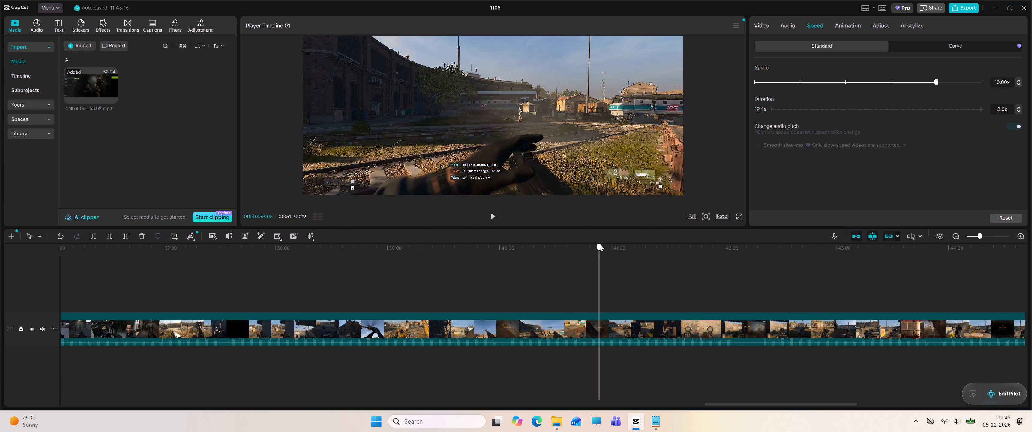
pyautogui.moveTo(599, 244); pyautogui.dragTo(607, 243)
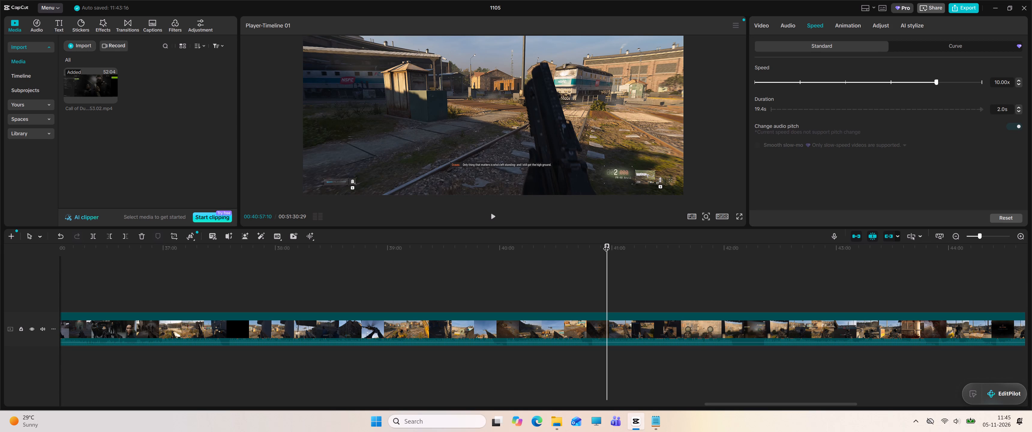
pyautogui.moveTo(607, 244); pyautogui.dragTo(610, 244)
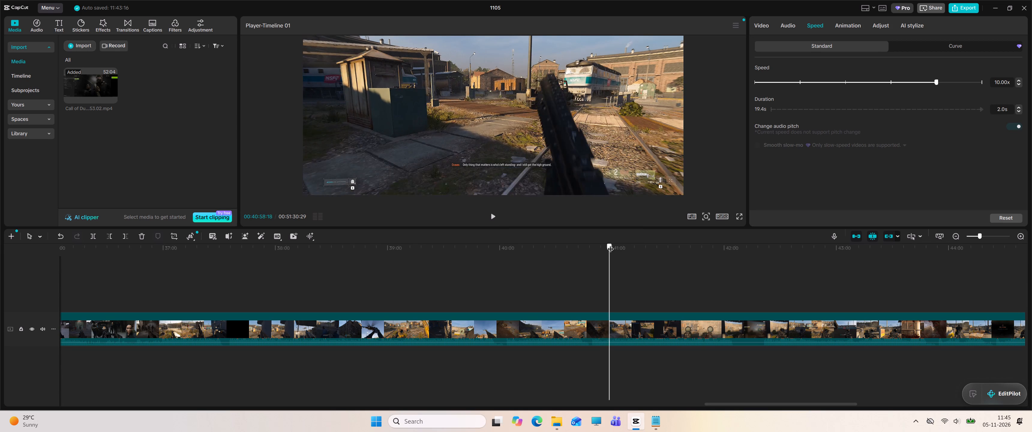
pyautogui.moveTo(610, 244); pyautogui.dragTo(620, 244)
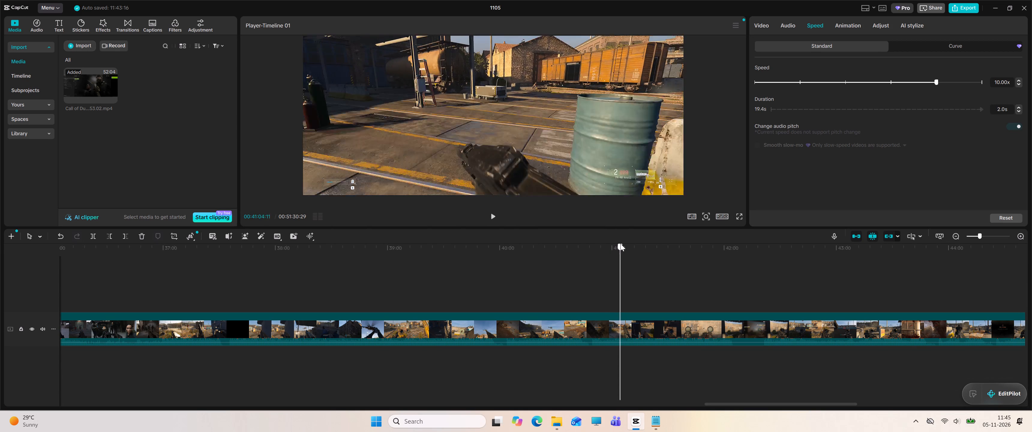
pyautogui.moveTo(620, 244); pyautogui.dragTo(647, 241)
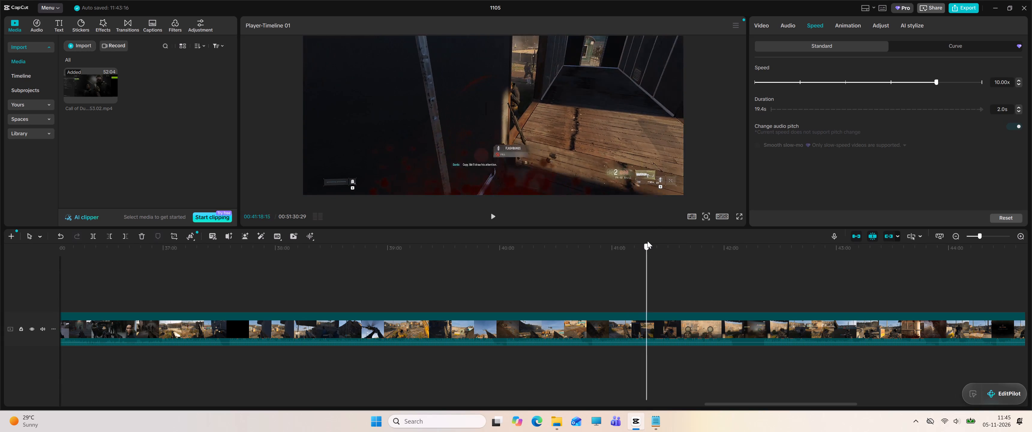
pyautogui.moveTo(647, 241); pyautogui.dragTo(662, 239)
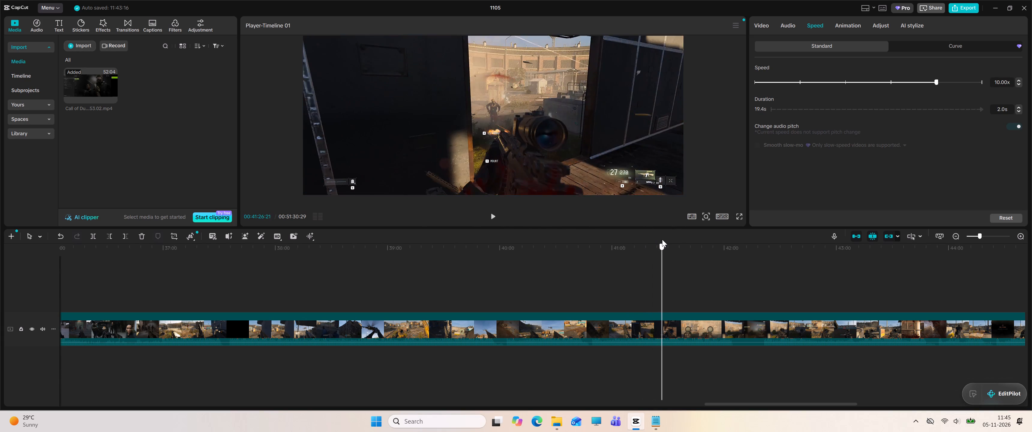
pyautogui.moveTo(662, 239); pyautogui.dragTo(681, 239)
pyautogui.moveTo(676, 239); pyautogui.dragTo(681, 239, button='right')
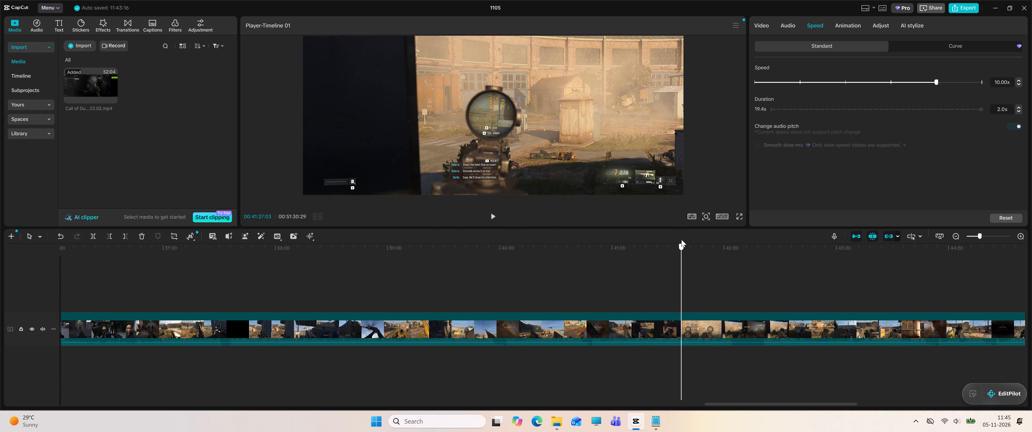
pyautogui.moveTo(681, 239); pyautogui.dragTo(715, 240)
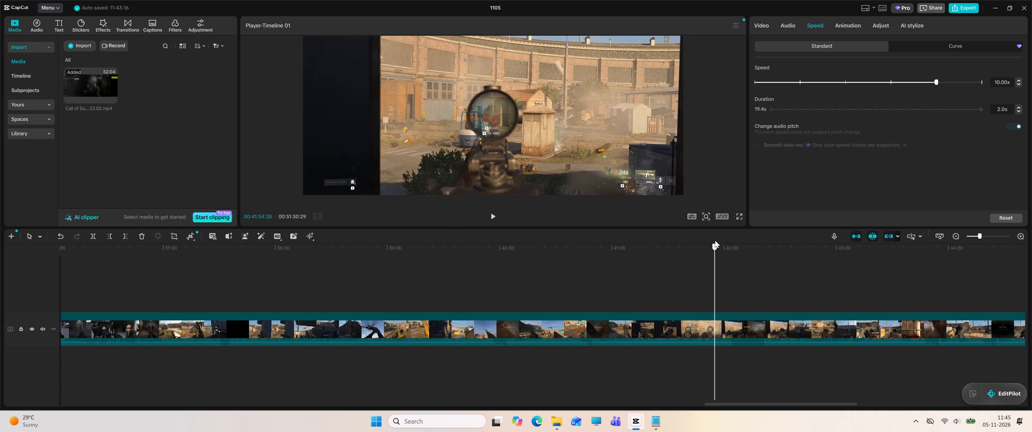
pyautogui.moveTo(715, 240); pyautogui.dragTo(735, 240)
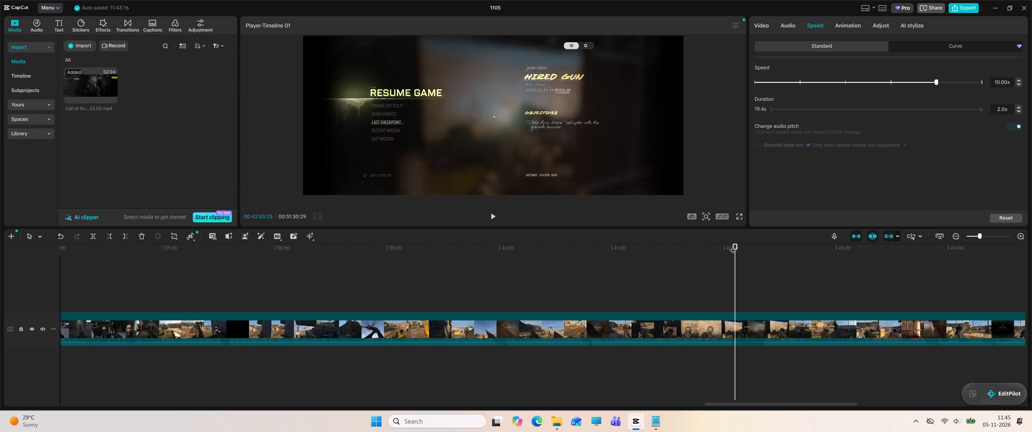
# Find where the pause menu opens just after 42:00 and split the gameplay clip there, at 42:04:12.
pyautogui.moveTo(733, 245); pyautogui.dragTo(728, 246)
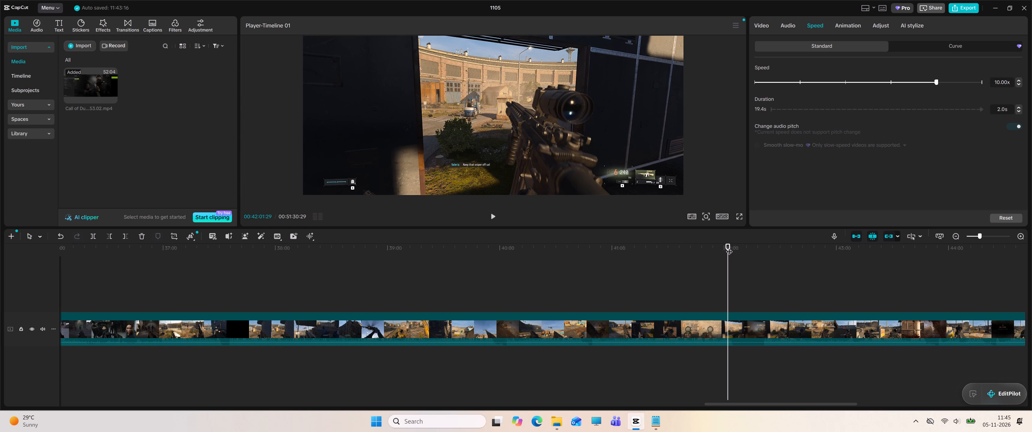
pyautogui.press('space')
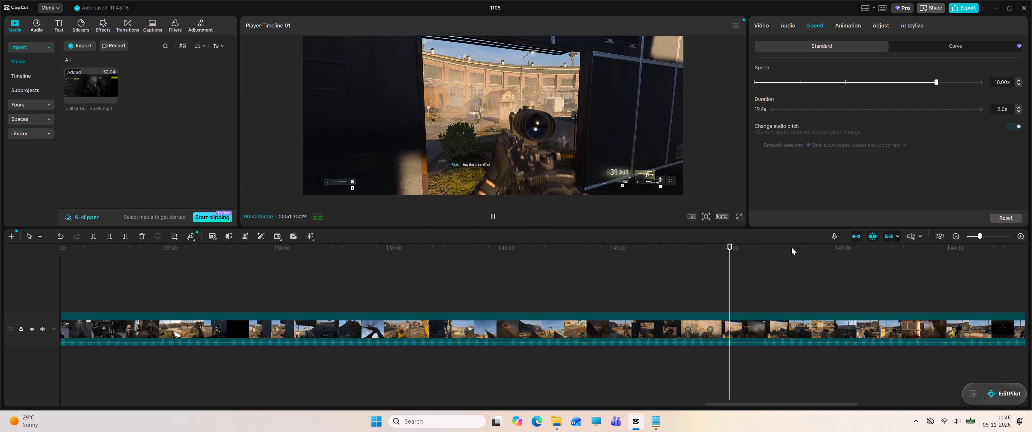
pyautogui.press('space')
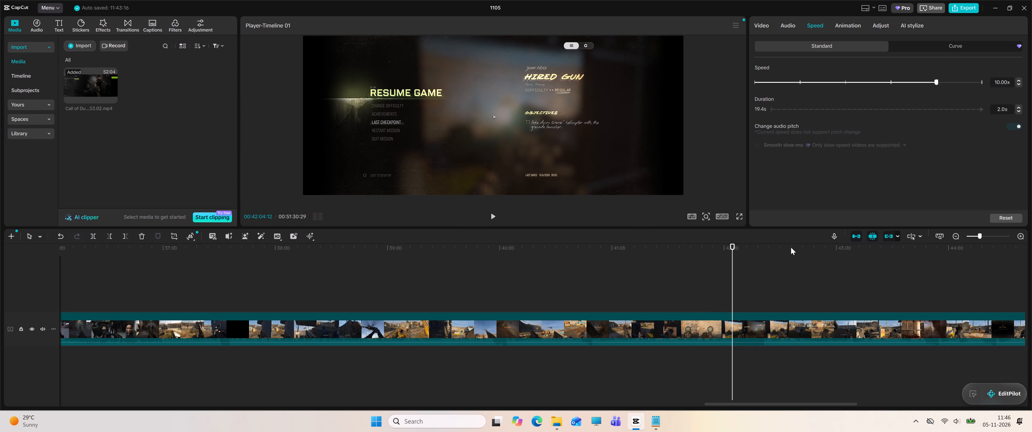
pyautogui.click(755, 325)
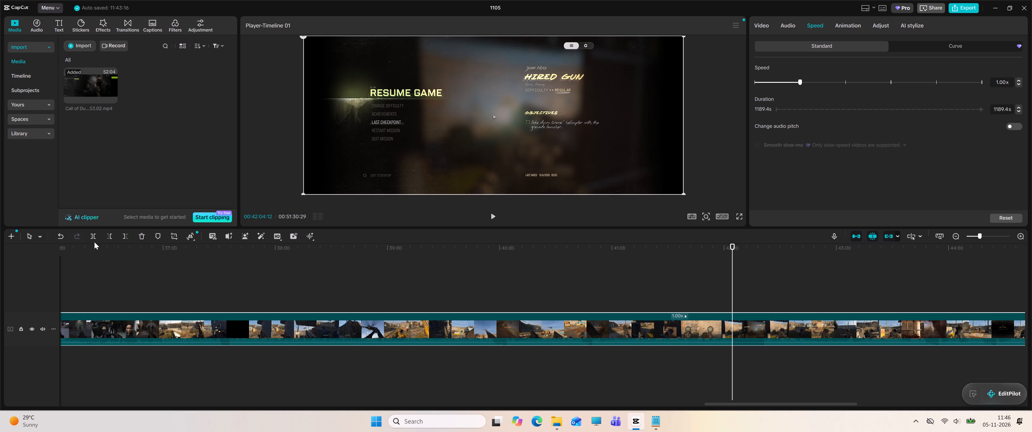
pyautogui.click(91, 235)
# Find the last pause-menu frame after the 42:04:12 cut and split the gameplay clip there, at 42:21:05.
pyautogui.press('space')
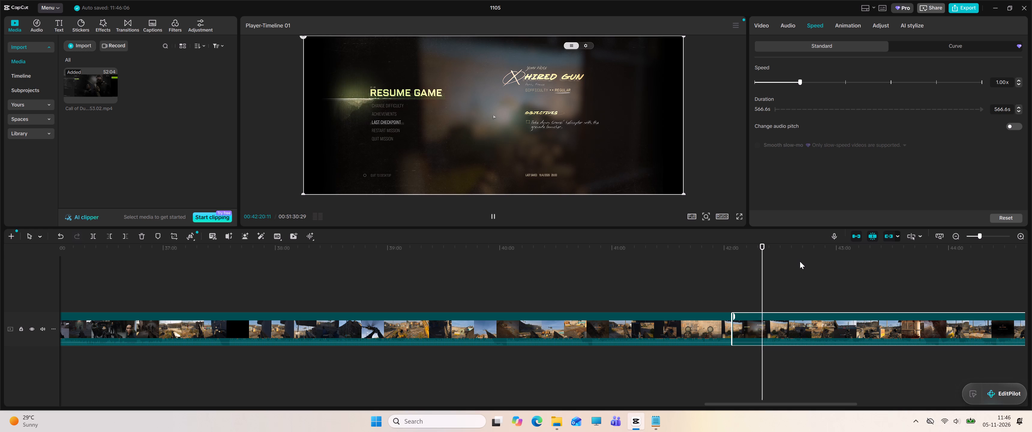
pyautogui.press('space')
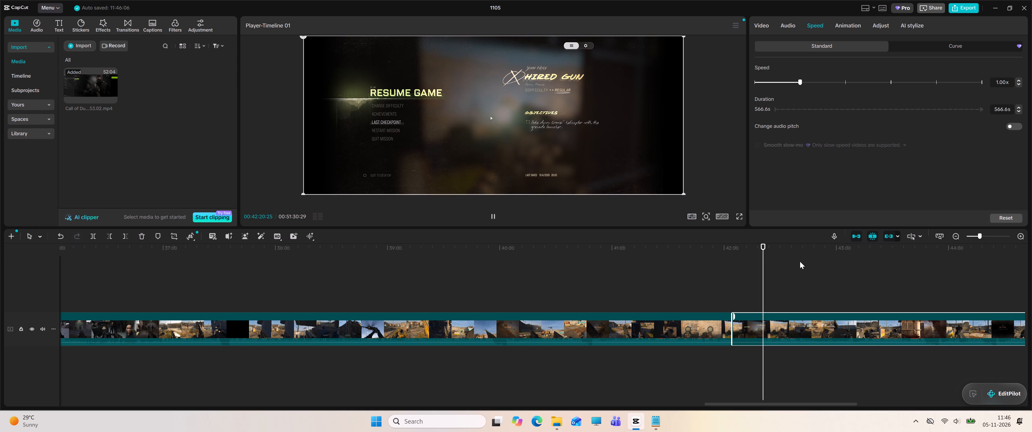
pyautogui.press('space')
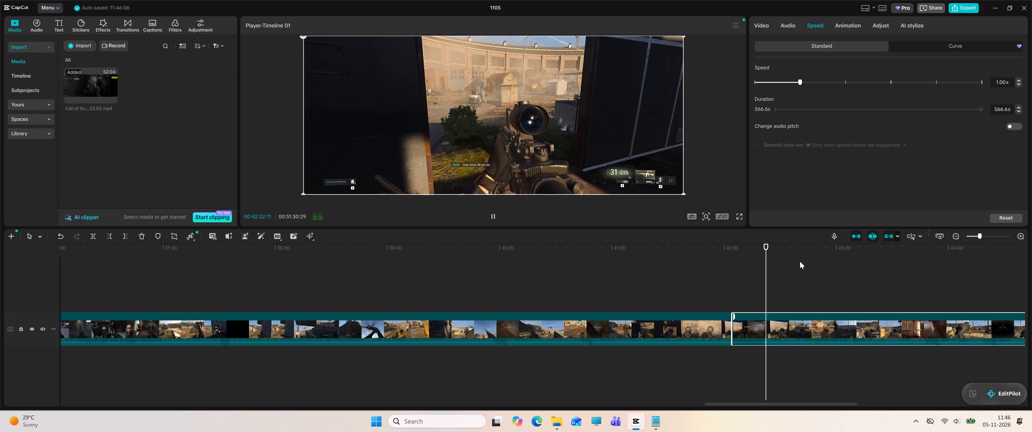
pyautogui.press('space')
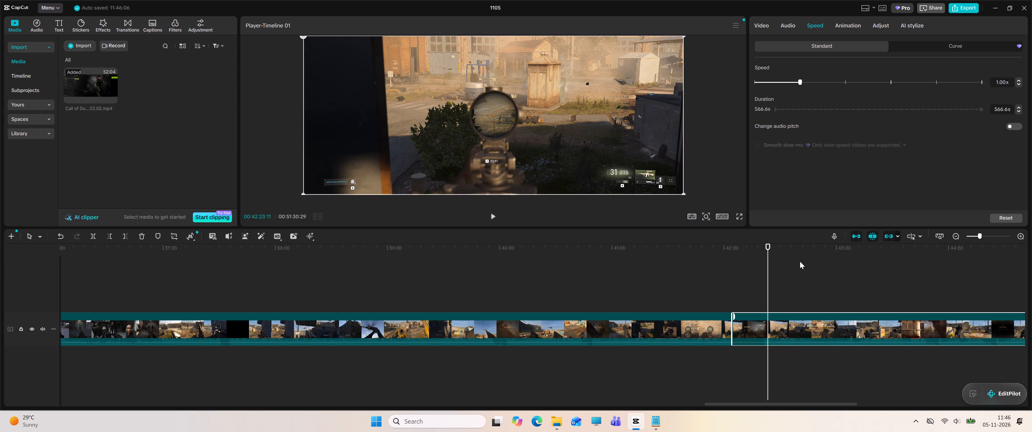
pyautogui.press('Left')
pyautogui.press('Left')
pyautogui.press('Left')
pyautogui.press('Left')
pyautogui.press('Left')
pyautogui.press('Left')
pyautogui.press('Left')
pyautogui.press('Left')
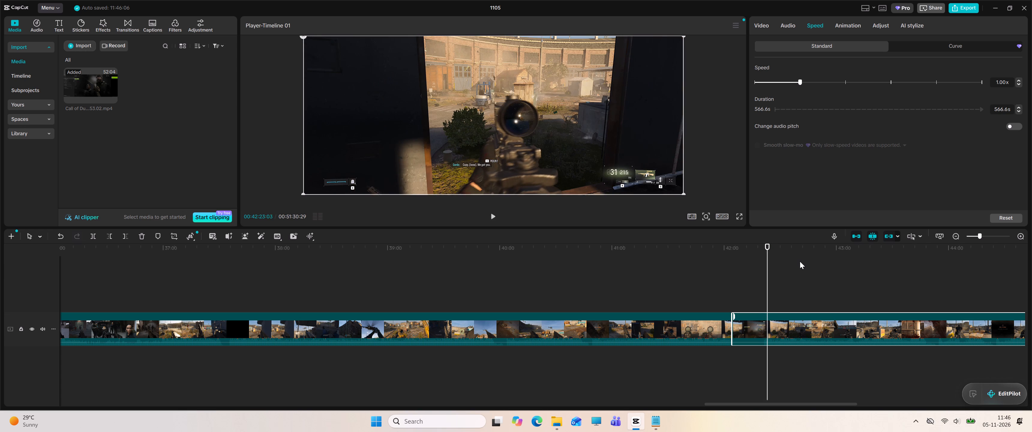
pyautogui.press('Left')
pyautogui.press('Left')
pyautogui.press('Left')
pyautogui.press('Left')
pyautogui.press('Left')
pyautogui.press('Left')
pyautogui.press('Left')
pyautogui.press('Left')
pyautogui.press('Left')
pyautogui.press('Left')
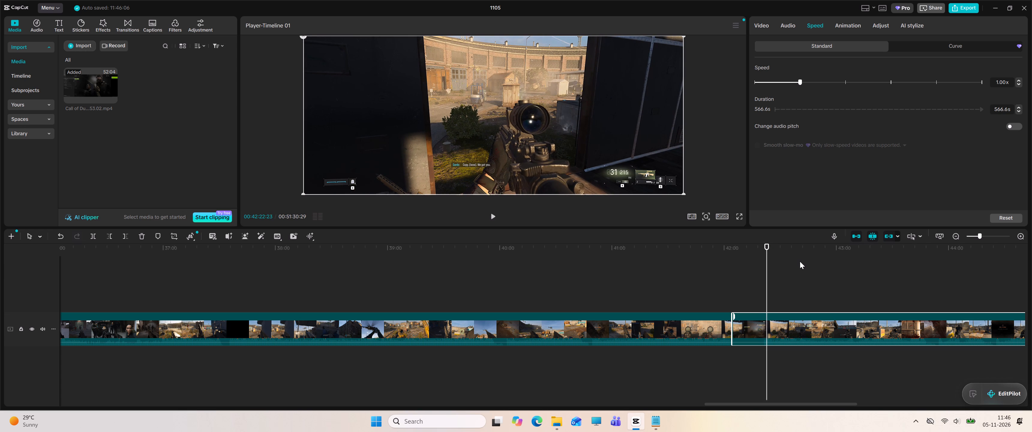
pyautogui.press('Left')
pyautogui.press('Left')
pyautogui.press('Left')
pyautogui.press('Left')
pyautogui.press('Left')
pyautogui.press('Left')
pyautogui.press('Left')
pyautogui.press('Left')
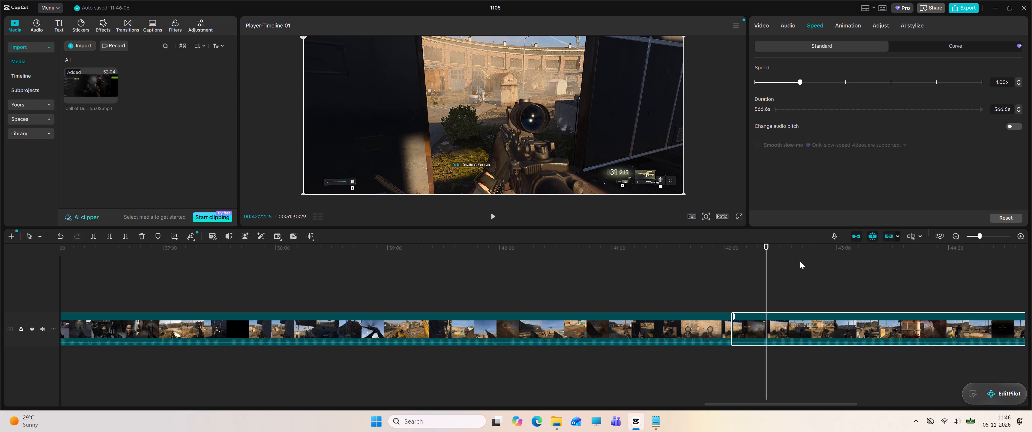
pyautogui.press('Left')
pyautogui.press('Left')
pyautogui.press('Left')
pyautogui.press('Left')
pyautogui.press('Left')
pyautogui.press('Left')
pyautogui.press('Left')
pyautogui.press('Left')
pyautogui.press('Left')
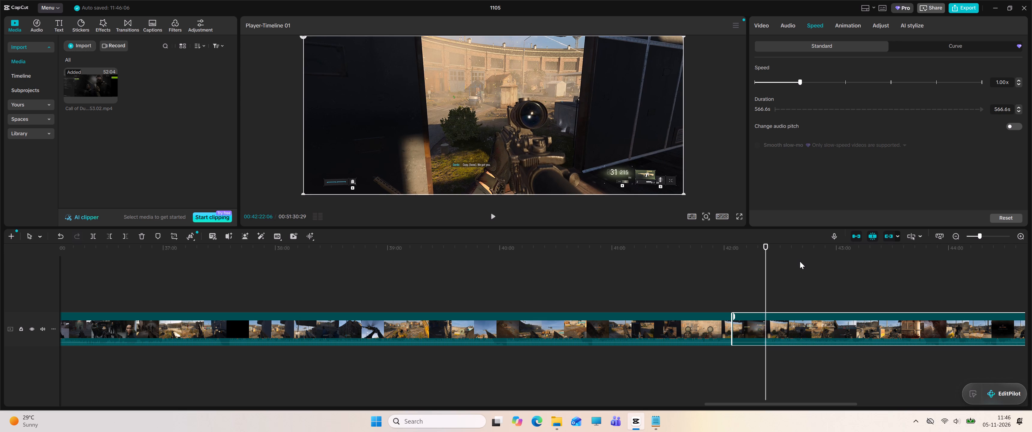
pyautogui.press('Left')
pyautogui.press('Left')
pyautogui.press('Left')
pyautogui.press('Left')
pyautogui.press('Left')
pyautogui.press('Left')
pyautogui.press('Left')
pyautogui.press('Left')
pyautogui.press('Left')
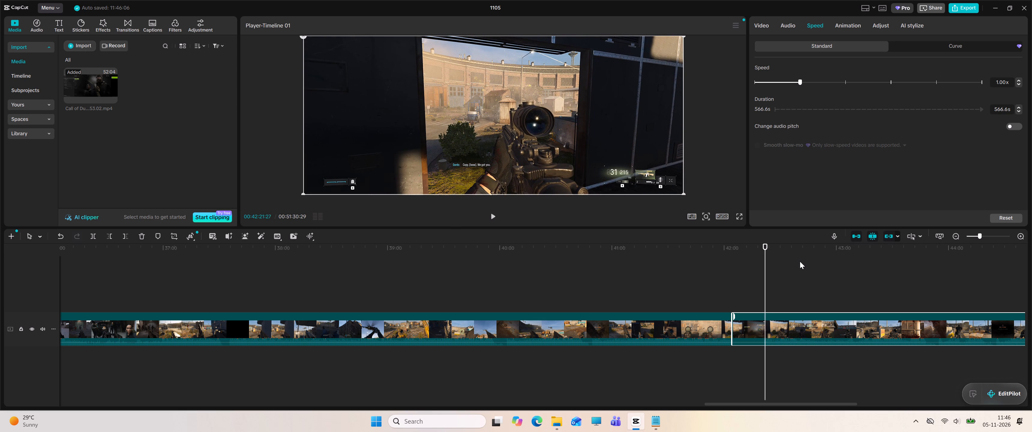
pyautogui.press('Left')
pyautogui.press('Left')
pyautogui.press('Left')
pyautogui.press('Left')
pyautogui.press('Left')
pyautogui.press('Left')
pyautogui.press('Left')
pyautogui.press('Left')
pyautogui.press('Left')
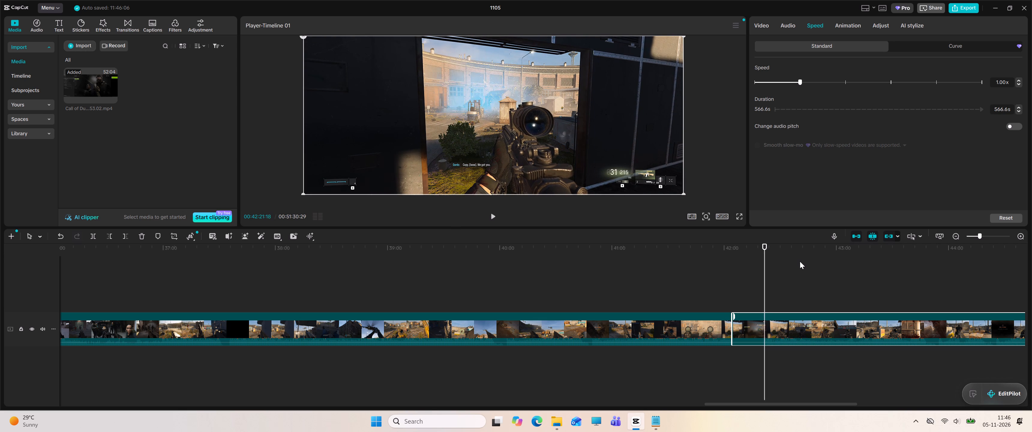
pyautogui.press('Left')
pyautogui.press('Left')
pyautogui.press('Left')
pyautogui.press('Left')
pyautogui.press('Left')
pyautogui.press('Left')
pyautogui.press('Left')
pyautogui.press('Left')
pyautogui.press('Left')
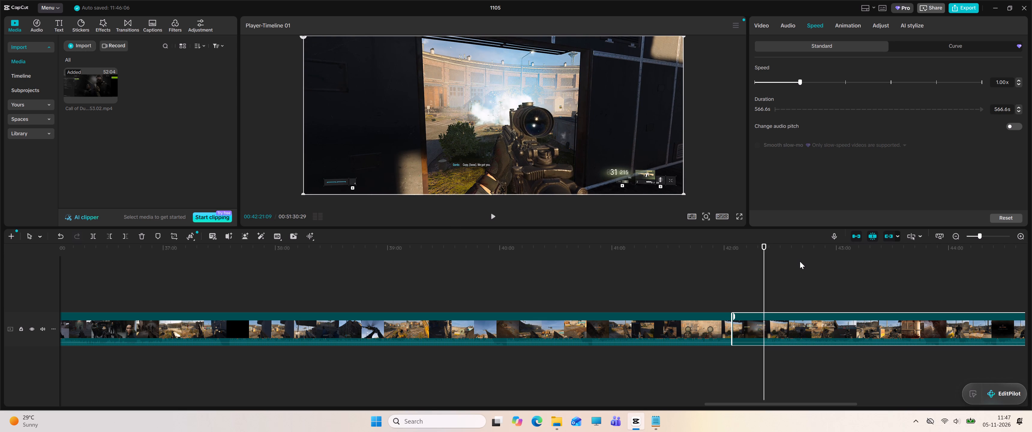
pyautogui.press('Left')
pyautogui.press('Left')
pyautogui.press('Left')
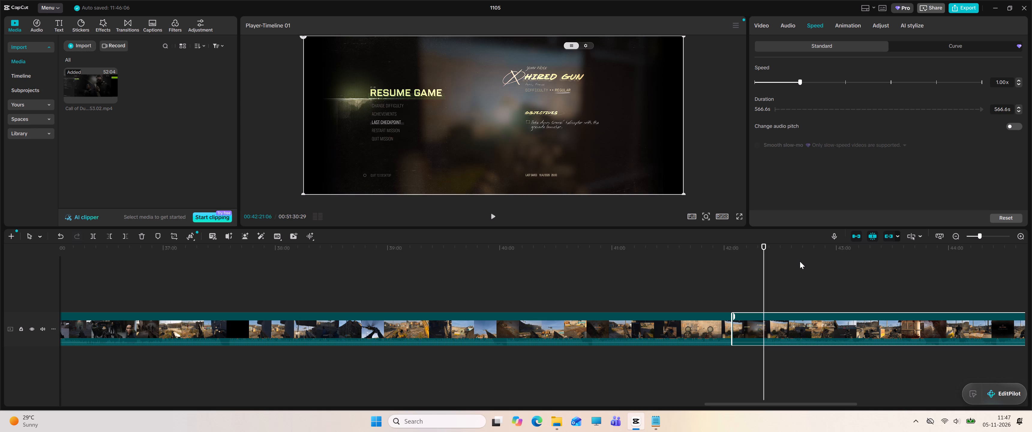
pyautogui.press('space')
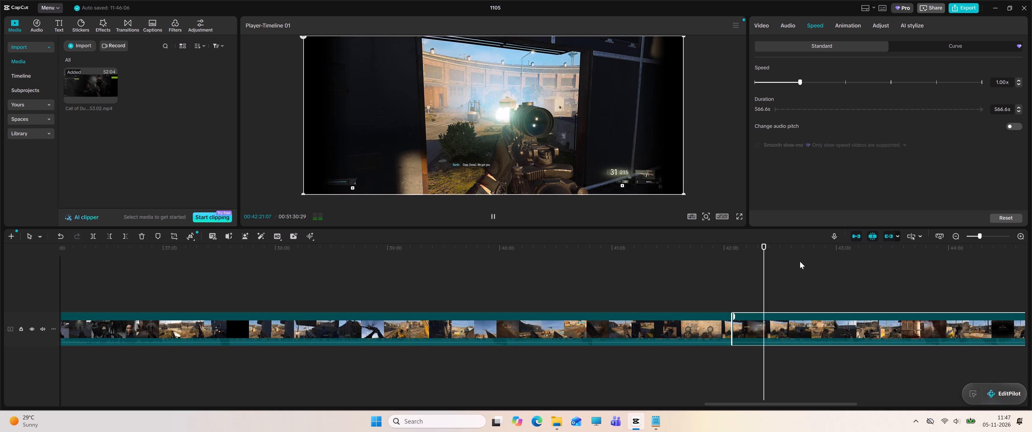
pyautogui.press('space')
pyautogui.press('Left')
pyautogui.press('Left')
pyautogui.press('Left')
pyautogui.press('Left')
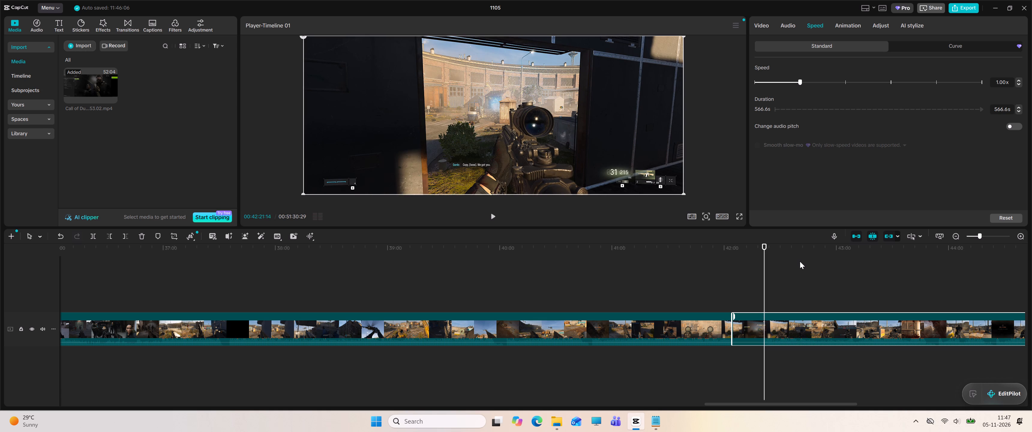
pyautogui.press('Left')
pyautogui.press('Left')
pyautogui.press('Left')
pyautogui.press('Left')
pyautogui.press('Left')
pyautogui.press('Left')
pyautogui.press('Left')
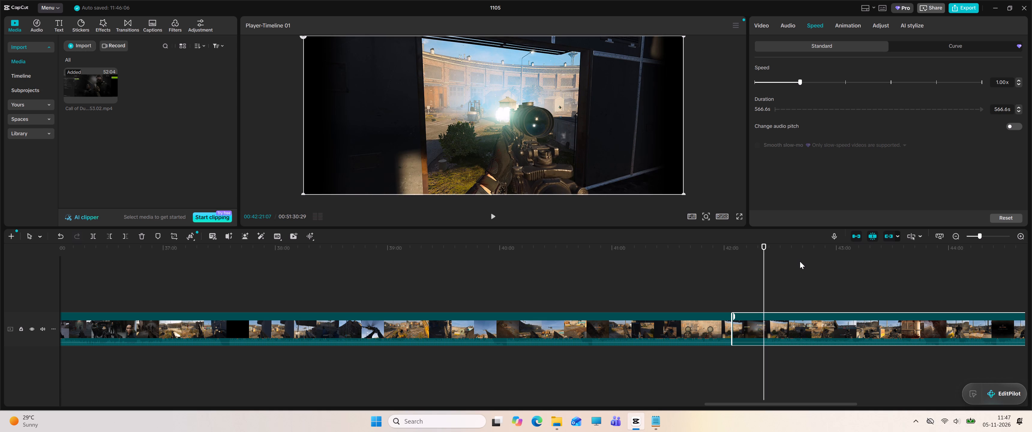
pyautogui.press('Left')
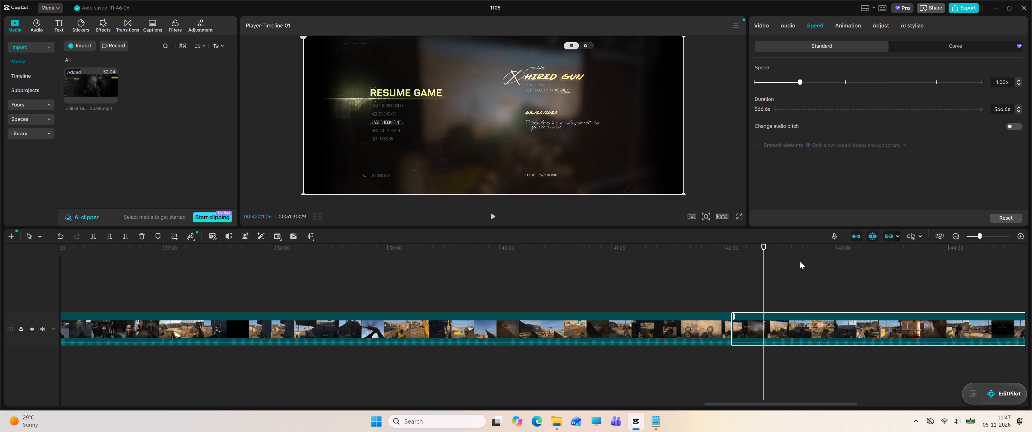
pyautogui.press('Left')
pyautogui.click(91, 234)
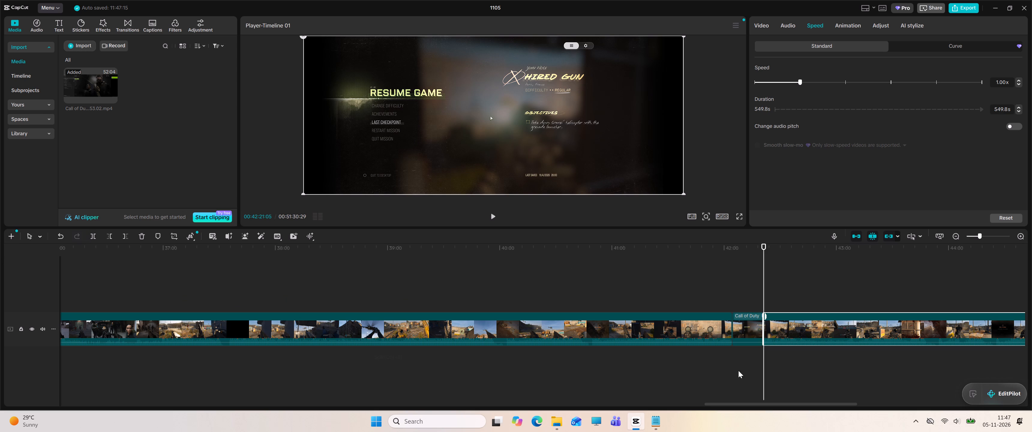
# Speed up the isolated pause-menu segment between 42:04:12 and 42:21:05 to 10x.
pyautogui.click(748, 325)
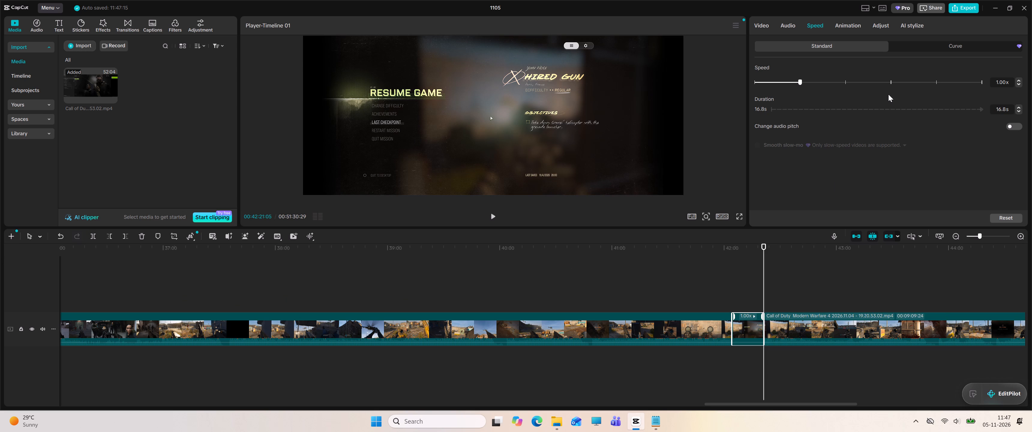
pyautogui.moveTo(801, 82); pyautogui.dragTo(810, 83)
pyautogui.moveTo(810, 83); pyautogui.dragTo(935, 86)
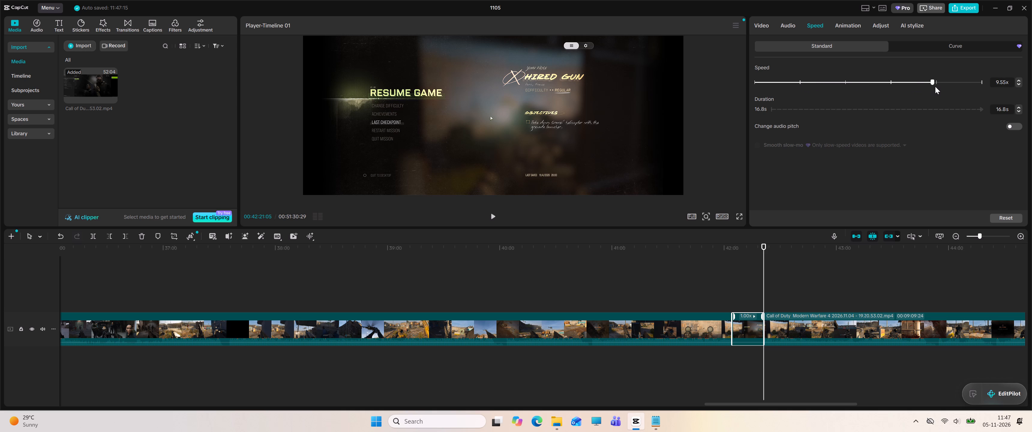
pyautogui.moveTo(935, 86); pyautogui.dragTo(940, 87)
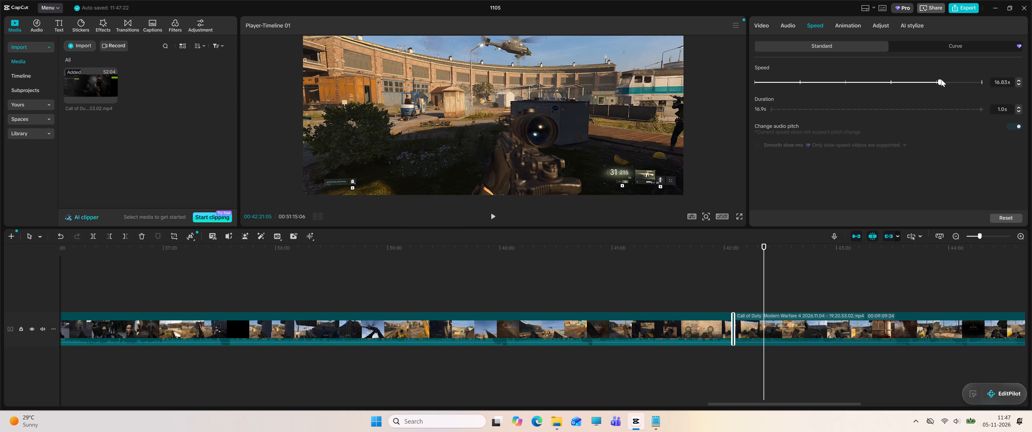
pyautogui.moveTo(941, 81); pyautogui.dragTo(937, 82)
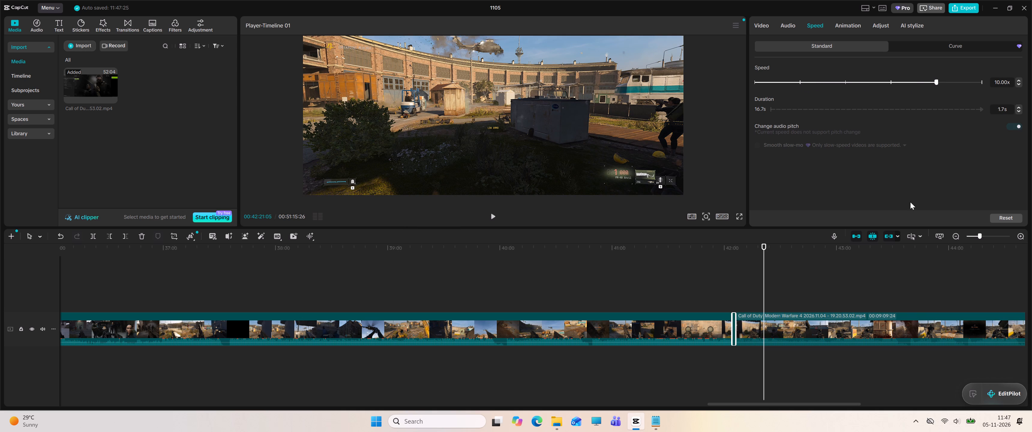
# Preview the transition through the sped-up pause-menu segment, starting just before 42:04.
pyautogui.moveTo(764, 245); pyautogui.dragTo(731, 250)
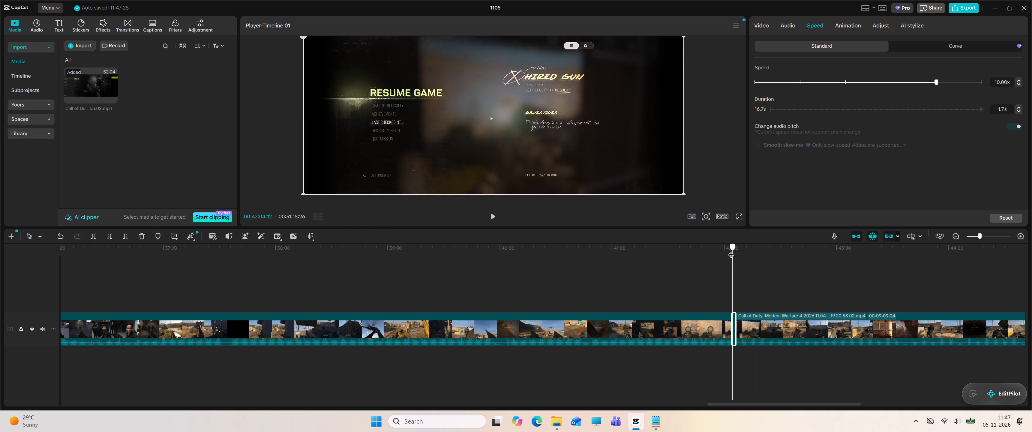
pyautogui.moveTo(731, 250); pyautogui.dragTo(729, 250)
pyautogui.press('space')
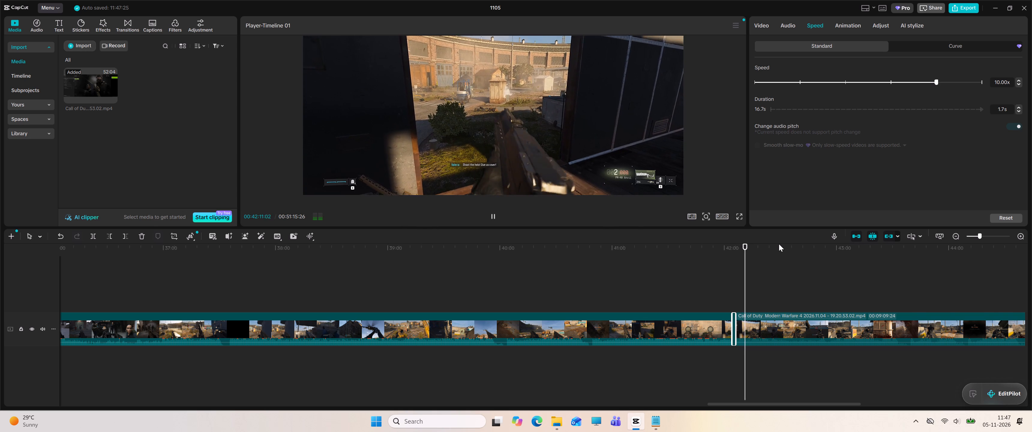
# Scan the gameplay from about 42:12 to 43:14 for the next pause-menu or checkpoint-reload section.
pyautogui.moveTo(746, 247); pyautogui.dragTo(750, 247)
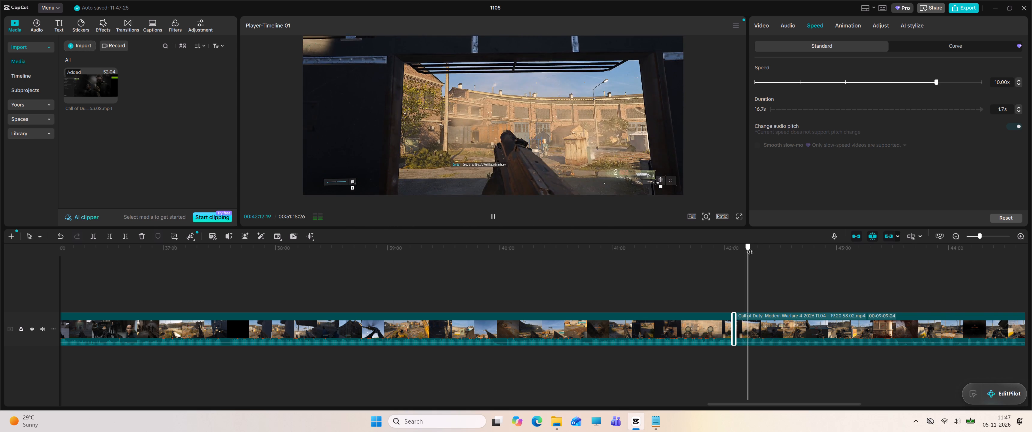
pyautogui.moveTo(750, 247); pyautogui.dragTo(780, 251)
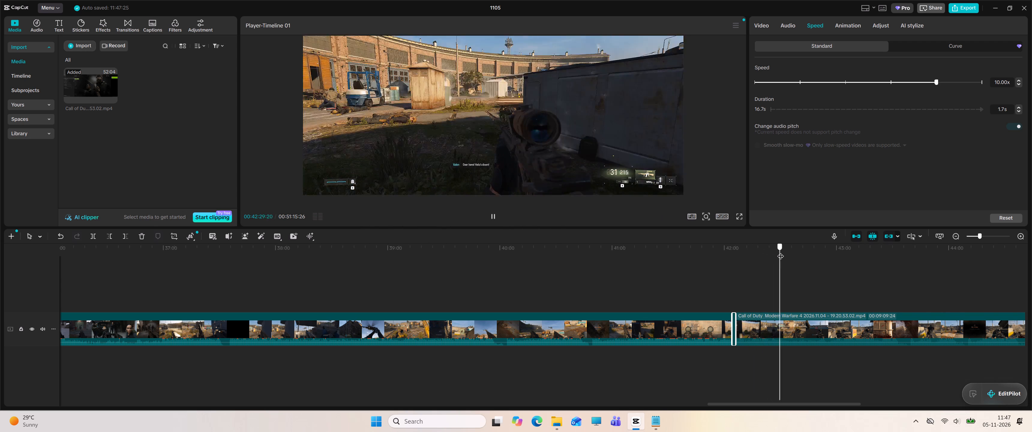
pyautogui.moveTo(780, 251); pyautogui.dragTo(799, 252)
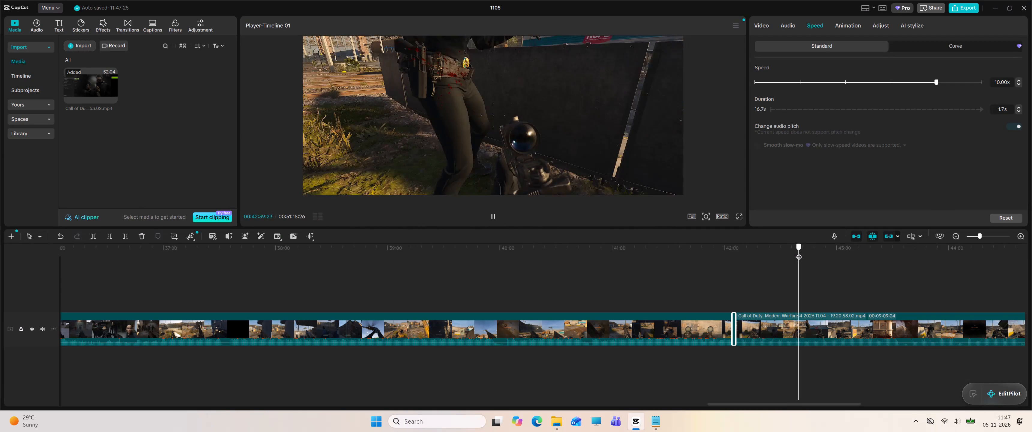
pyautogui.moveTo(799, 252); pyautogui.dragTo(809, 252)
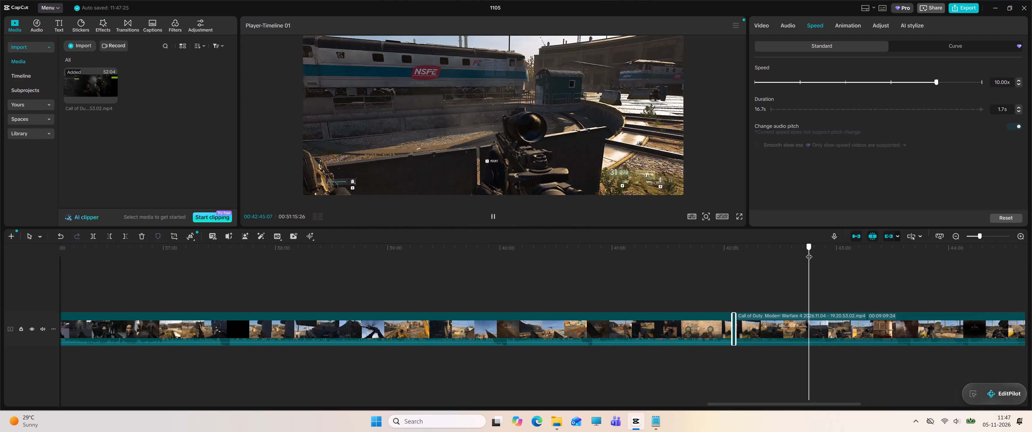
pyautogui.moveTo(809, 252); pyautogui.dragTo(819, 252)
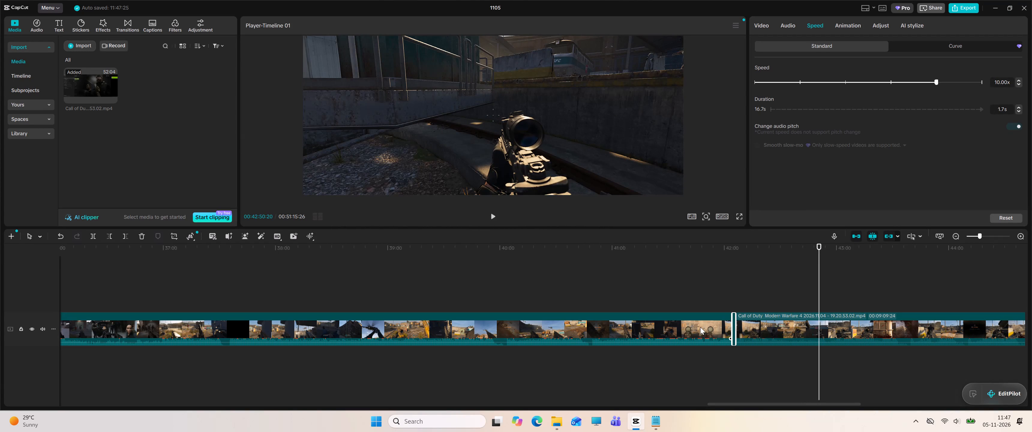
pyautogui.moveTo(736, 404); pyautogui.dragTo(735, 405)
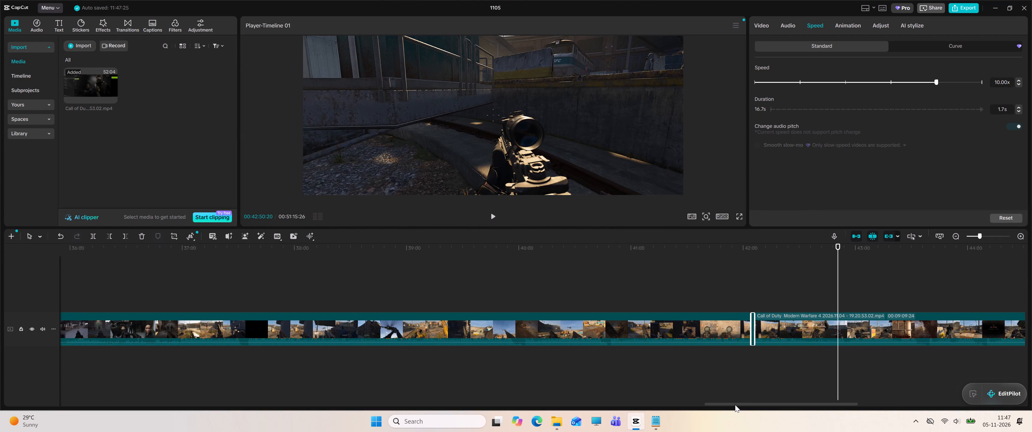
pyautogui.moveTo(735, 405); pyautogui.dragTo(832, 392)
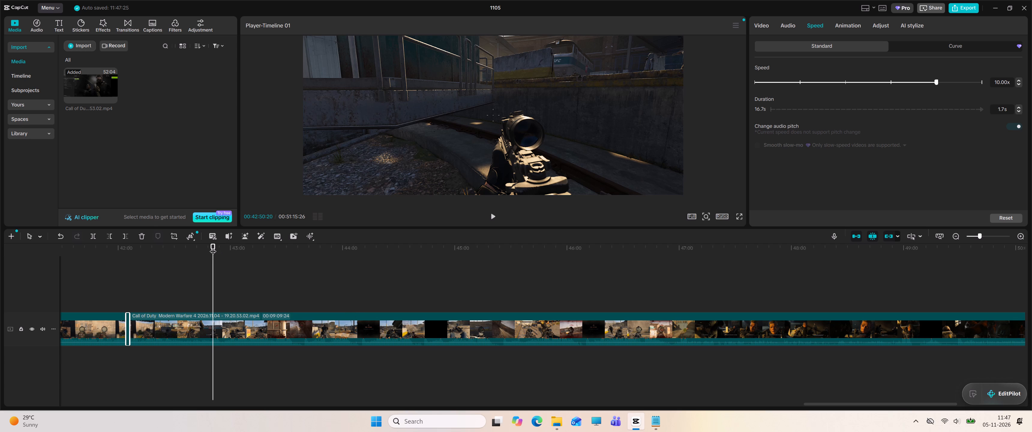
pyautogui.moveTo(213, 247); pyautogui.dragTo(244, 246)
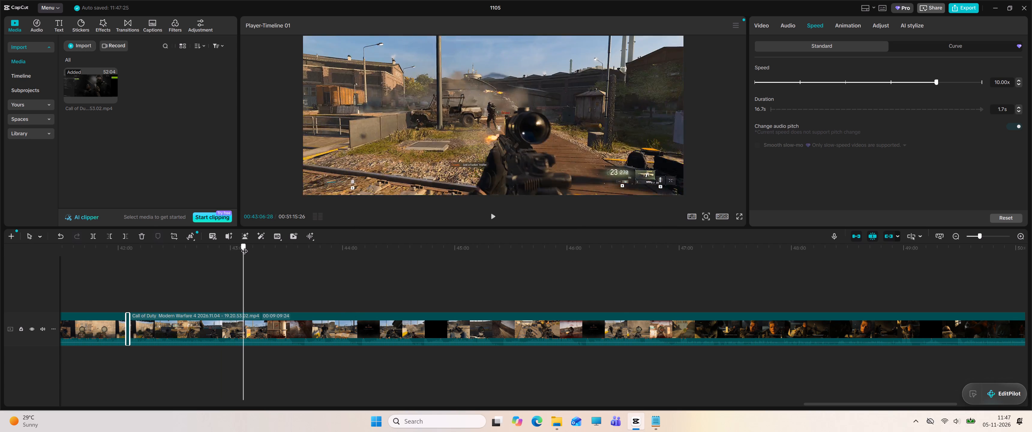
pyautogui.moveTo(244, 246); pyautogui.dragTo(257, 246)
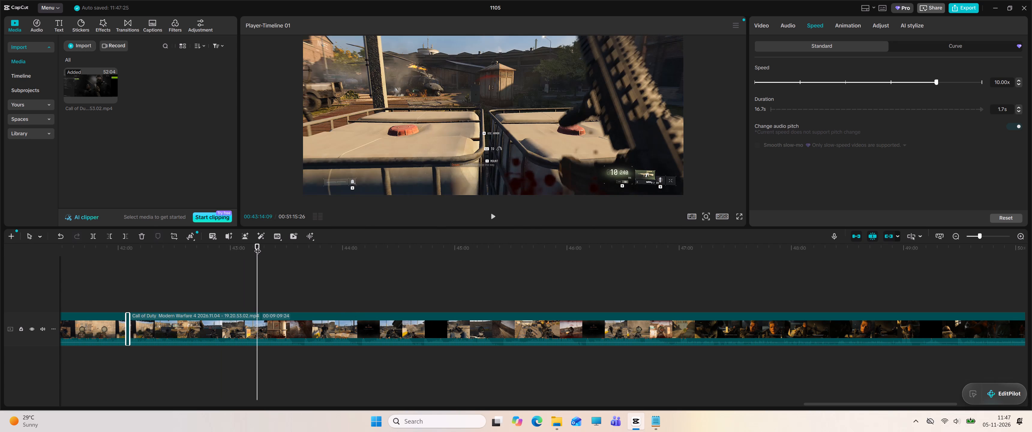
# Go back through the gameplay from 43:14 to about 42:40 and examine the dialogue scene for character names.
pyautogui.press('Left')
pyautogui.press('Left')
pyautogui.press('Left')
pyautogui.press('Left')
pyautogui.press('Left')
pyautogui.press('Left')
pyautogui.press('Left')
pyautogui.press('Left')
pyautogui.press('Left')
pyautogui.press('Left')
pyautogui.press('Left')
pyautogui.press('Left')
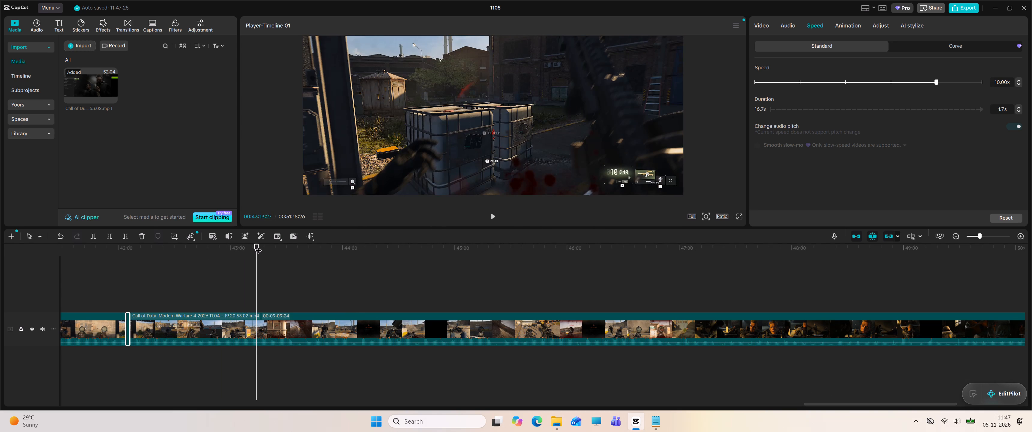
pyautogui.moveTo(258, 247); pyautogui.dragTo(234, 250)
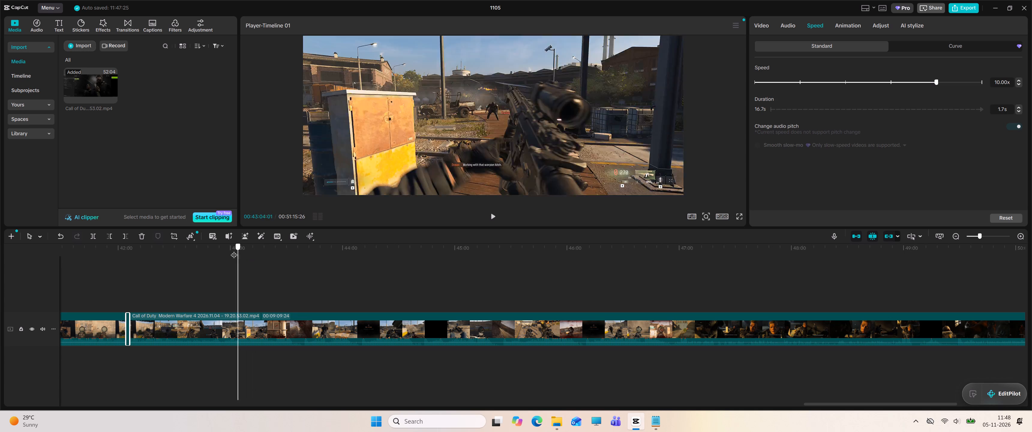
pyautogui.moveTo(234, 250); pyautogui.dragTo(193, 248)
pyautogui.press('space')
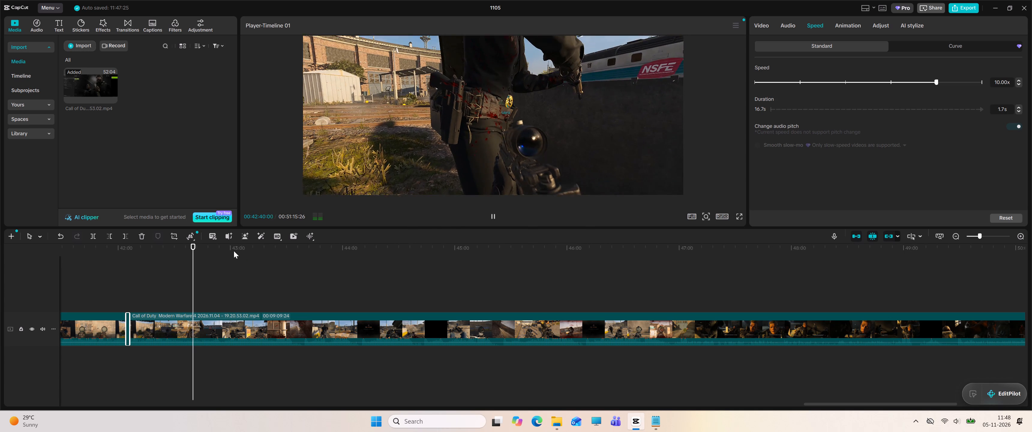
pyautogui.press('space')
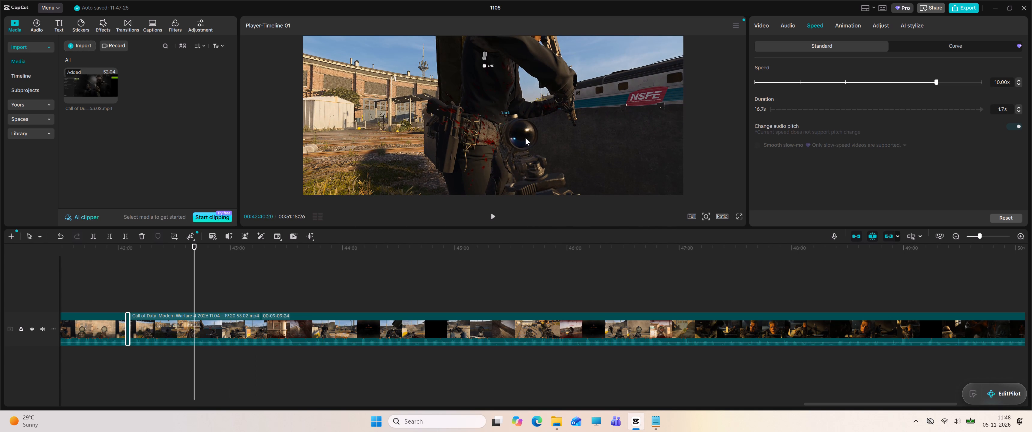
# Switch to the CODMW4.txt notes in Notepad and add "Valeria" below the mission line, separated by a blank line.
pyautogui.click(660, 420)
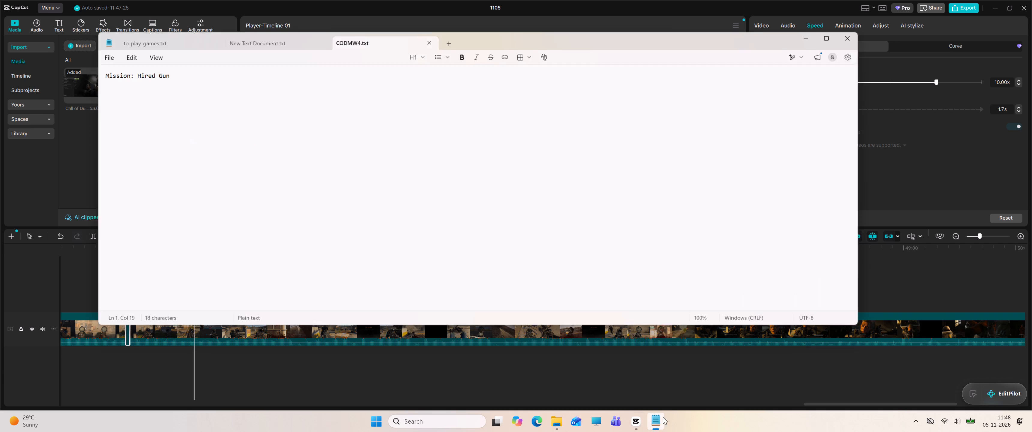
pyautogui.click(226, 82)
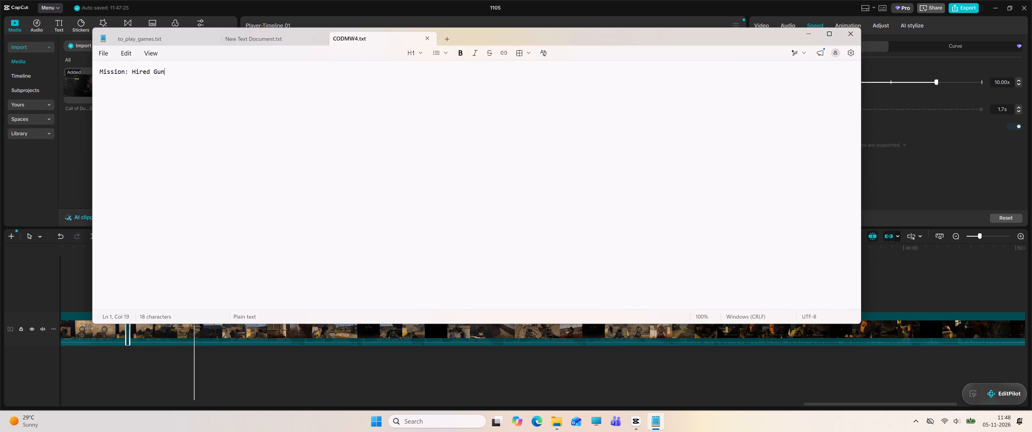
pyautogui.press('Return')
pyautogui.press('Return')
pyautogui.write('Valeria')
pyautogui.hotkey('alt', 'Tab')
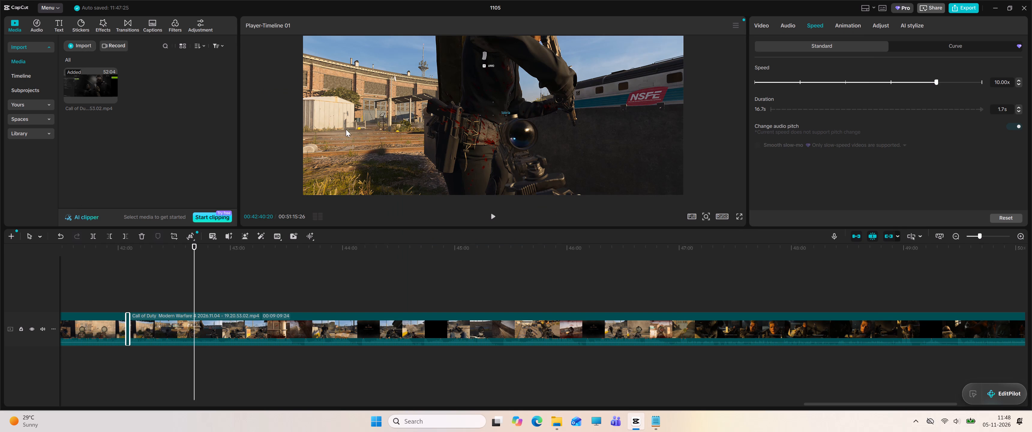
# Play the gameplay from 42:40 to 42:59, add ", Graves" after Valeria in the Notepad notes, and save the file.
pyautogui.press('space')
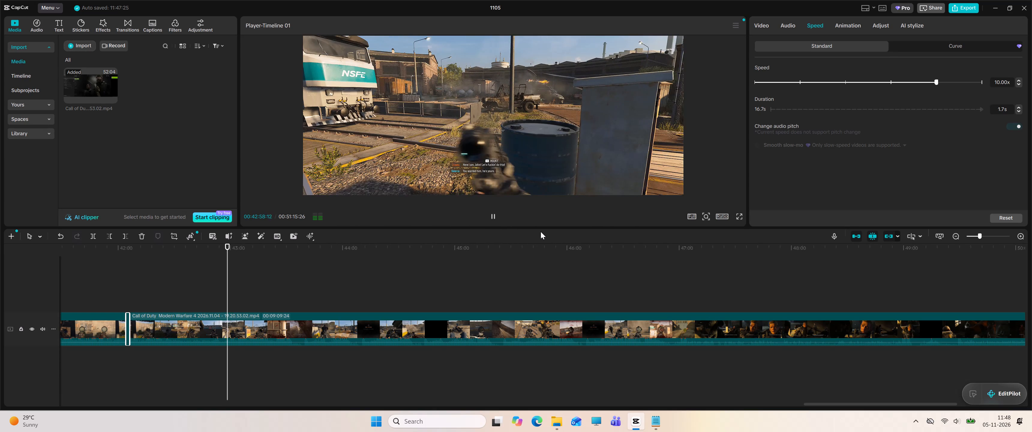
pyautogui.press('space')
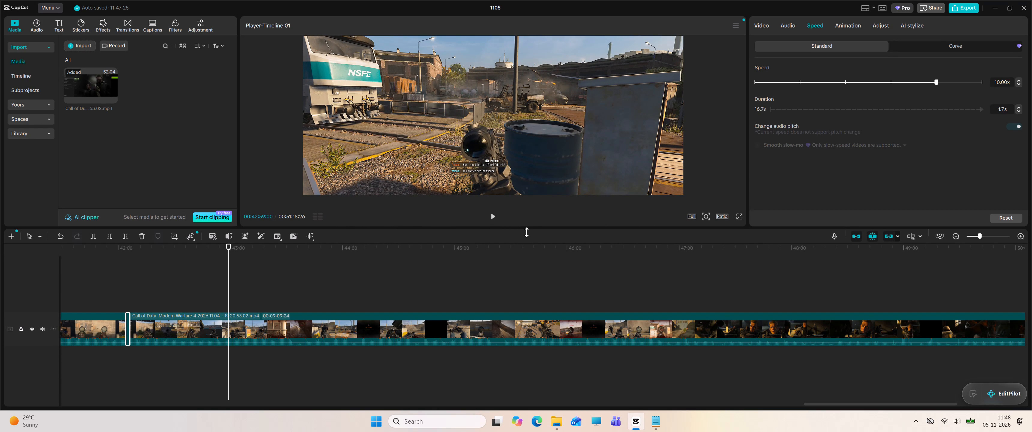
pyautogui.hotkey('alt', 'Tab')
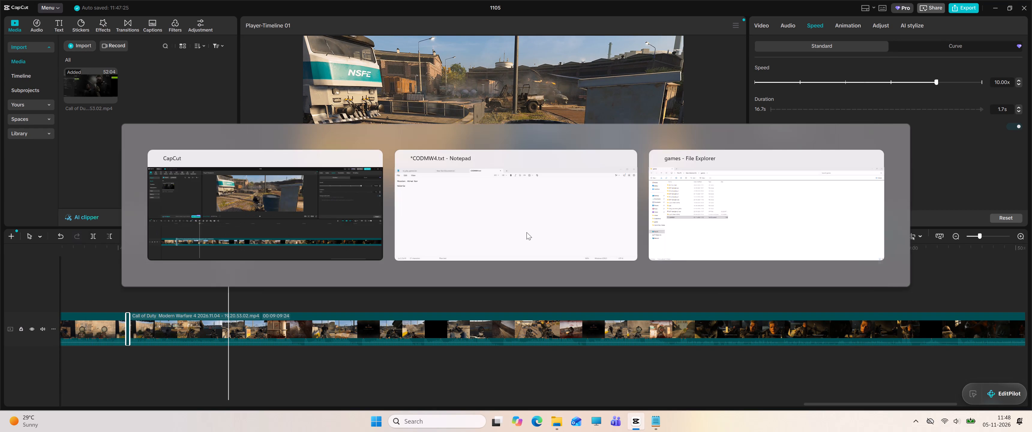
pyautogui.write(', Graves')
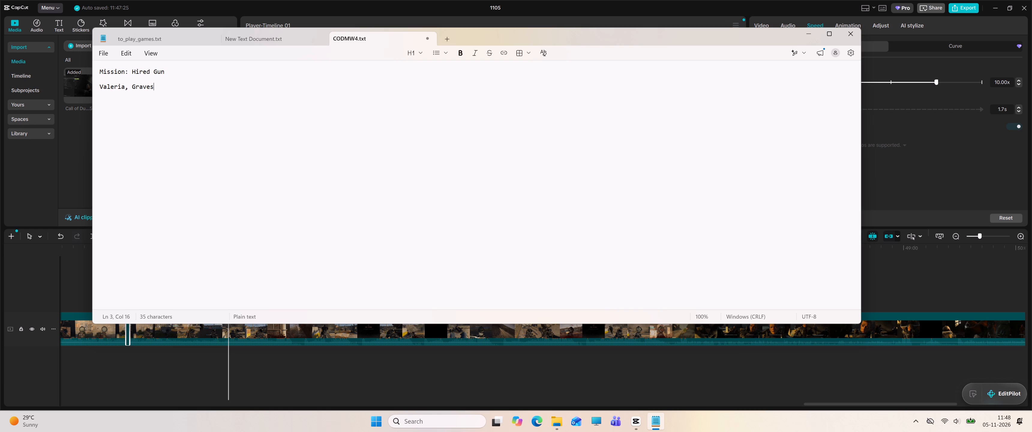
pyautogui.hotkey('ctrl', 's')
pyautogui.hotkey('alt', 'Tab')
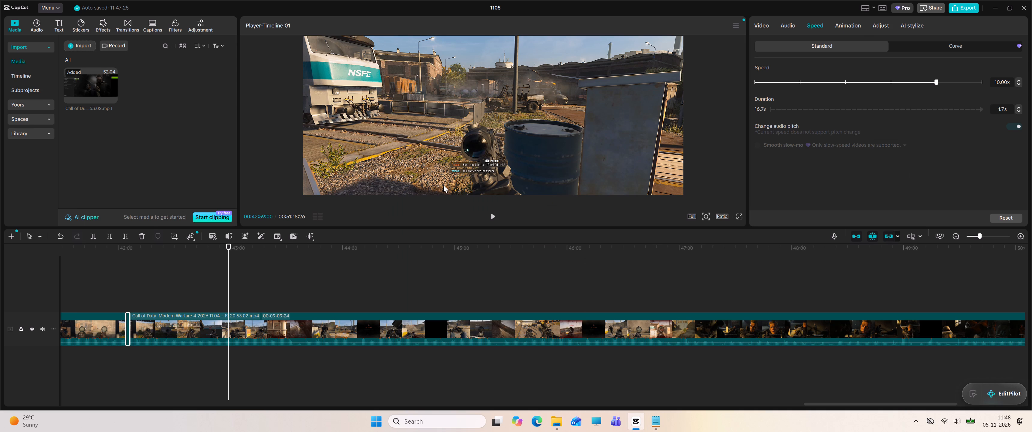
# Review the gameplay in CapCut from 42:59 to about 45:46 for the next pause-menu or checkpoint-reload section.
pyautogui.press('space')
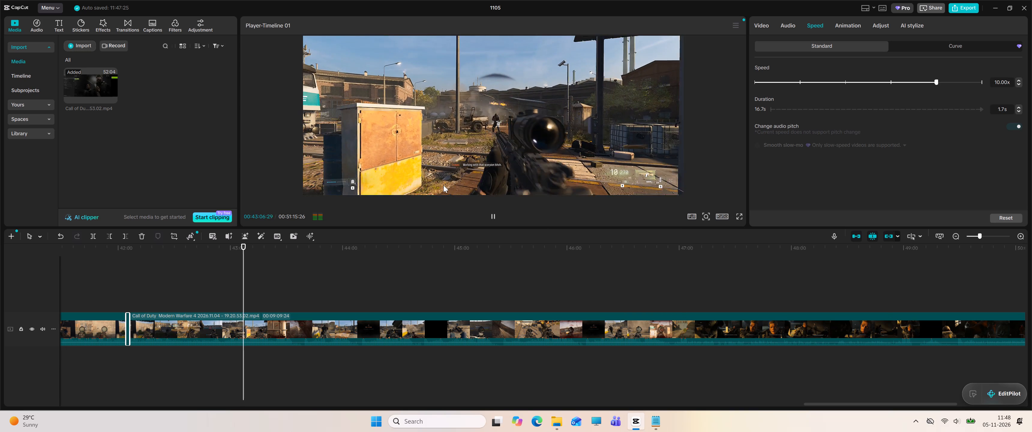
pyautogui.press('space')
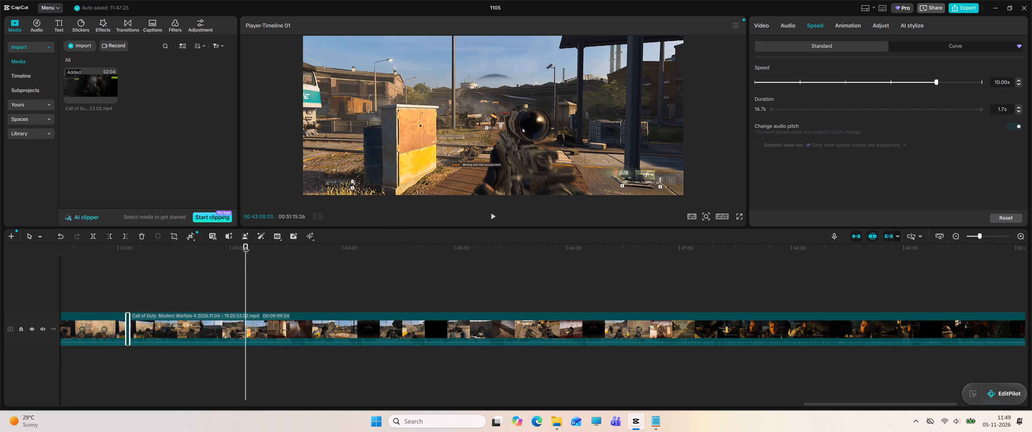
pyautogui.moveTo(246, 245); pyautogui.dragTo(249, 245)
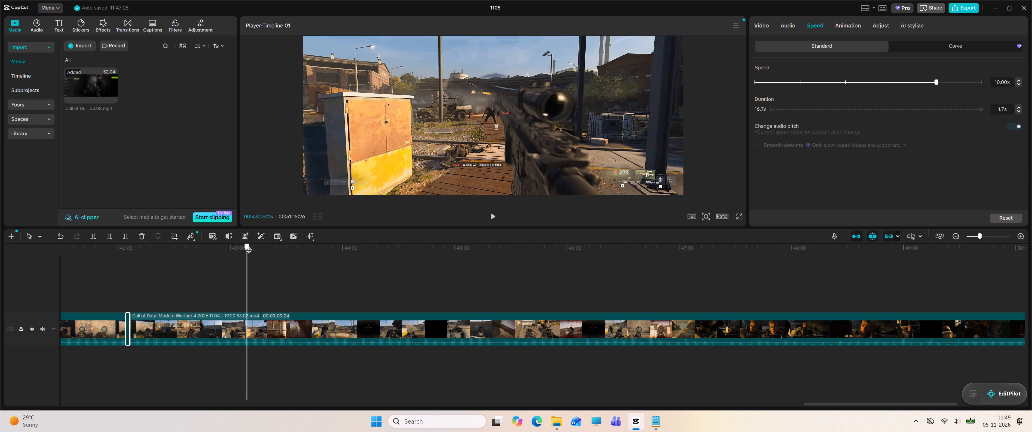
pyautogui.moveTo(249, 245); pyautogui.dragTo(270, 248)
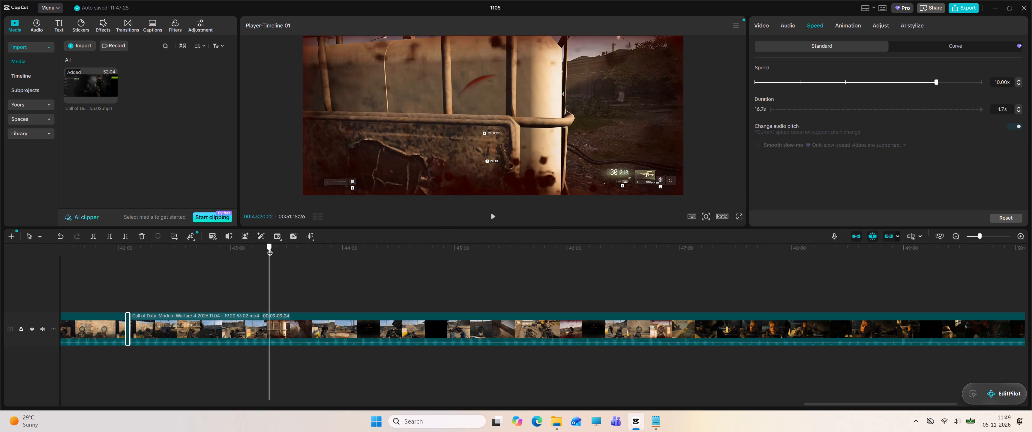
pyautogui.moveTo(270, 248); pyautogui.dragTo(287, 250)
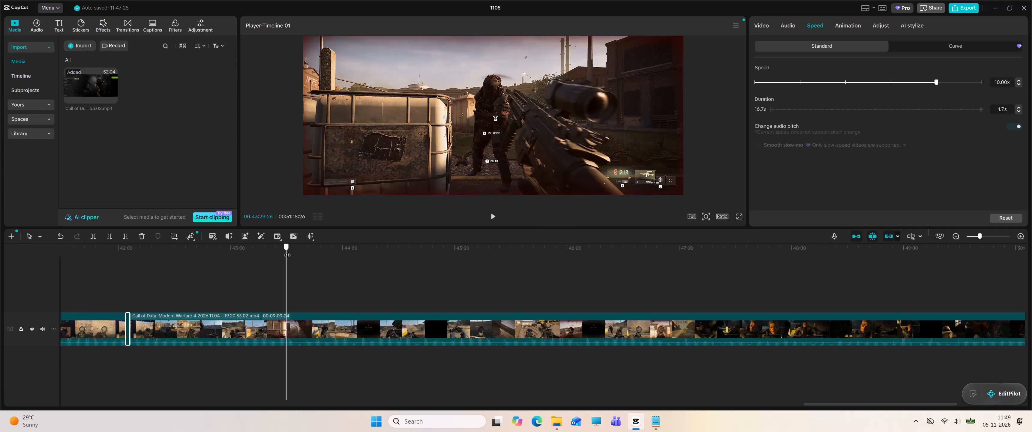
pyautogui.moveTo(287, 250); pyautogui.dragTo(307, 250)
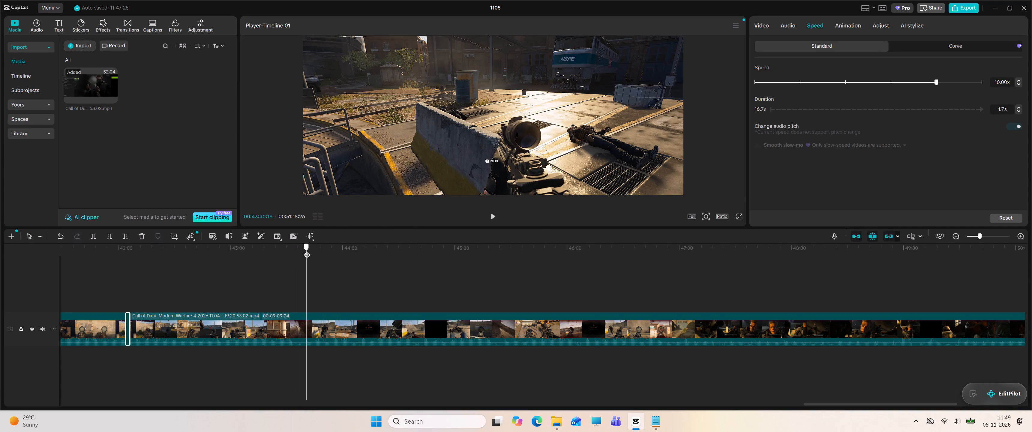
pyautogui.moveTo(307, 250); pyautogui.dragTo(324, 251)
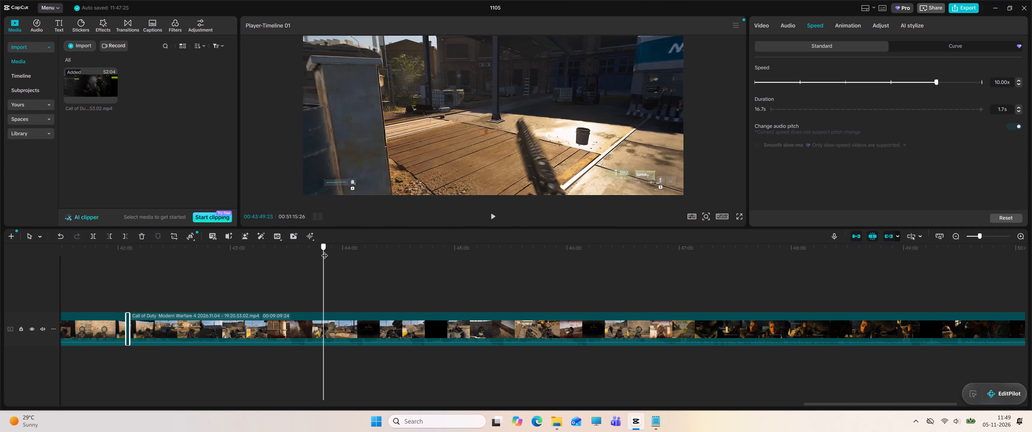
pyautogui.moveTo(324, 251); pyautogui.dragTo(342, 252)
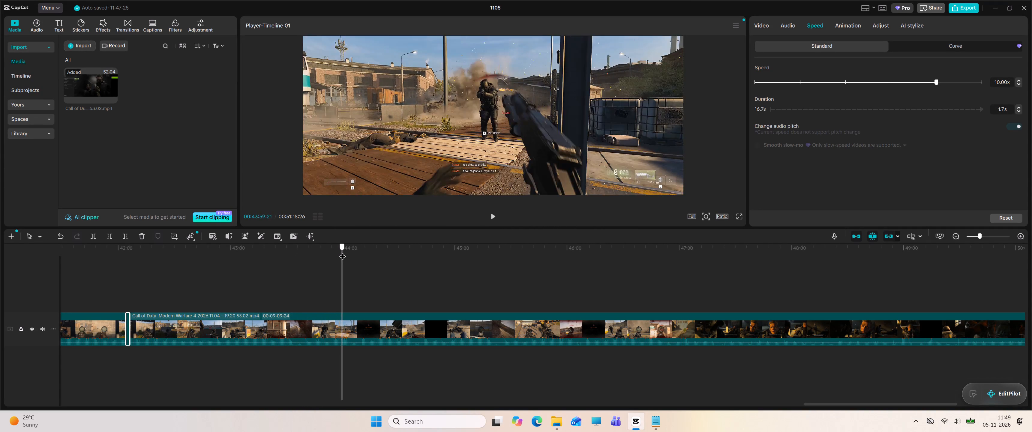
pyautogui.moveTo(342, 252); pyautogui.dragTo(355, 249)
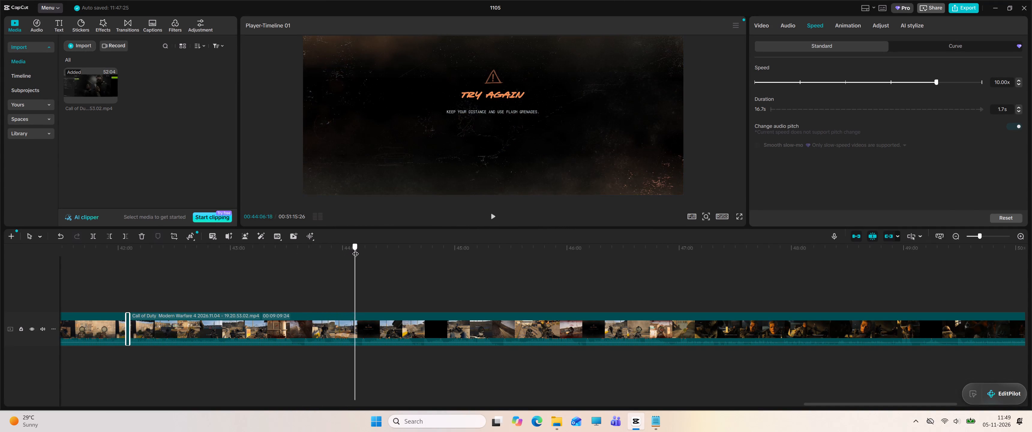
pyautogui.moveTo(355, 249); pyautogui.dragTo(378, 248)
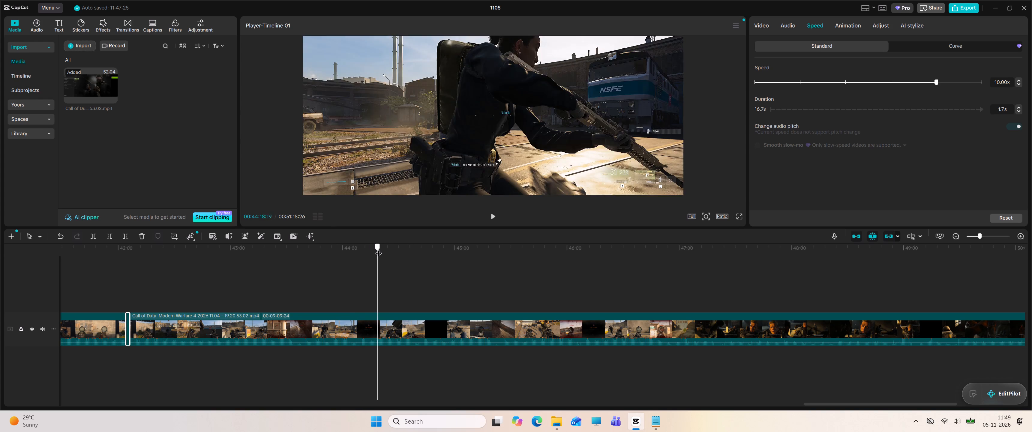
pyautogui.moveTo(378, 248); pyautogui.dragTo(407, 248)
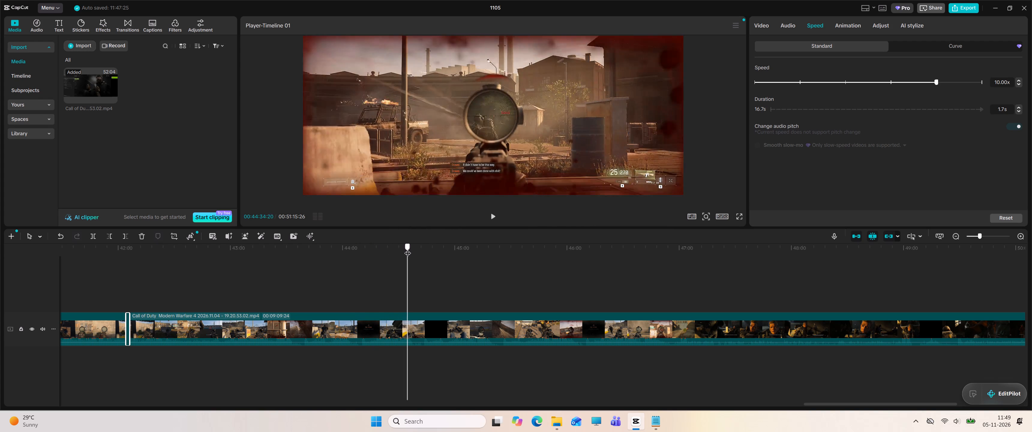
pyautogui.moveTo(407, 248); pyautogui.dragTo(422, 248)
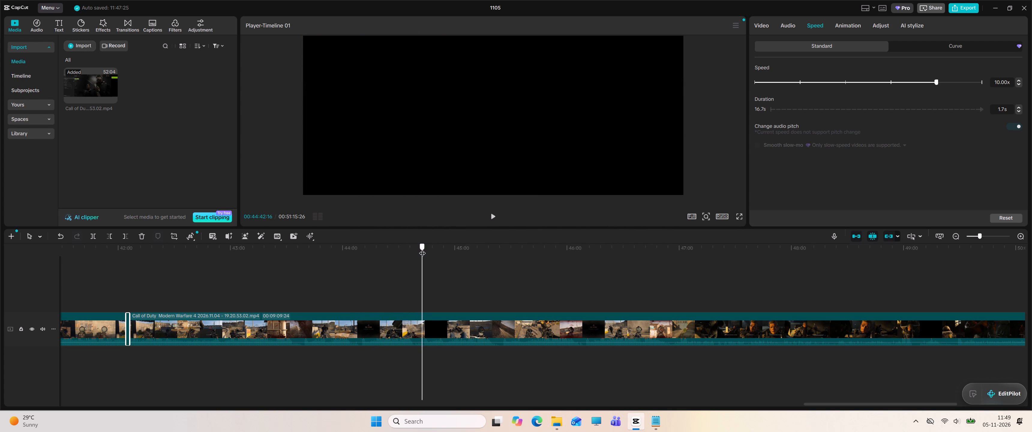
pyautogui.moveTo(422, 248); pyautogui.dragTo(436, 248)
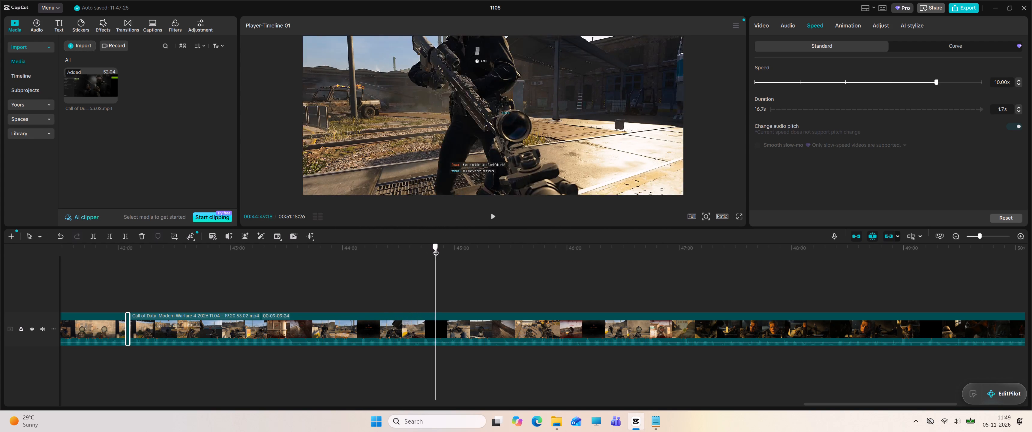
pyautogui.moveTo(436, 248); pyautogui.dragTo(448, 248)
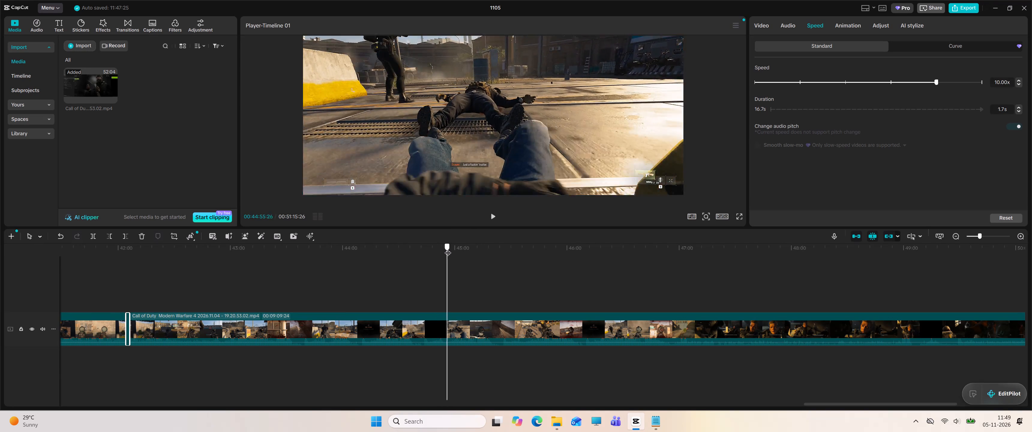
pyautogui.moveTo(448, 248); pyautogui.dragTo(460, 248)
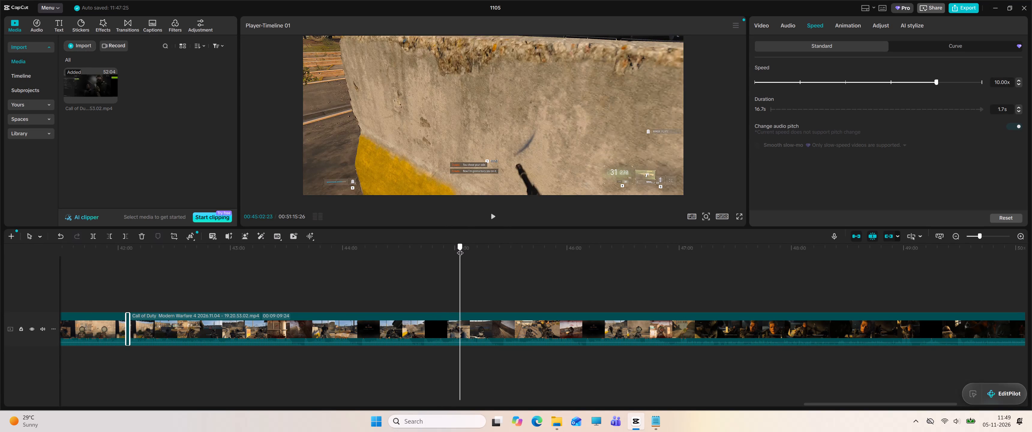
pyautogui.moveTo(460, 248); pyautogui.dragTo(470, 248)
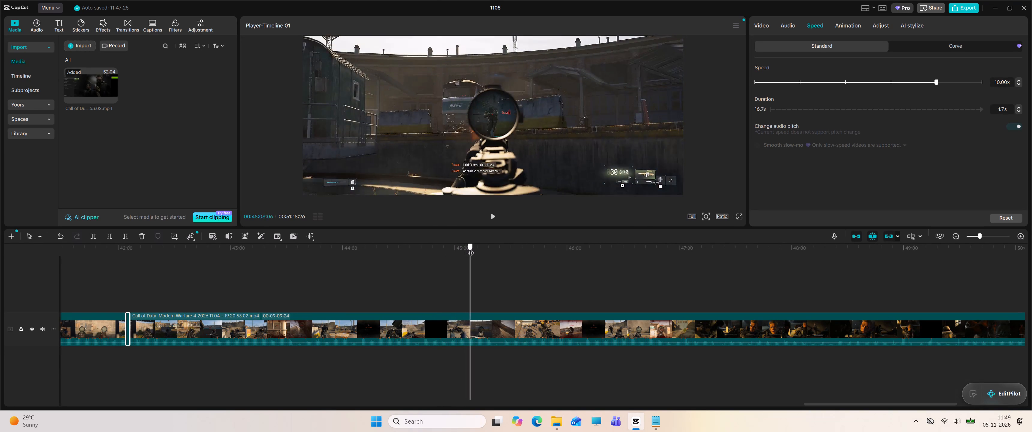
pyautogui.moveTo(470, 248); pyautogui.dragTo(482, 248)
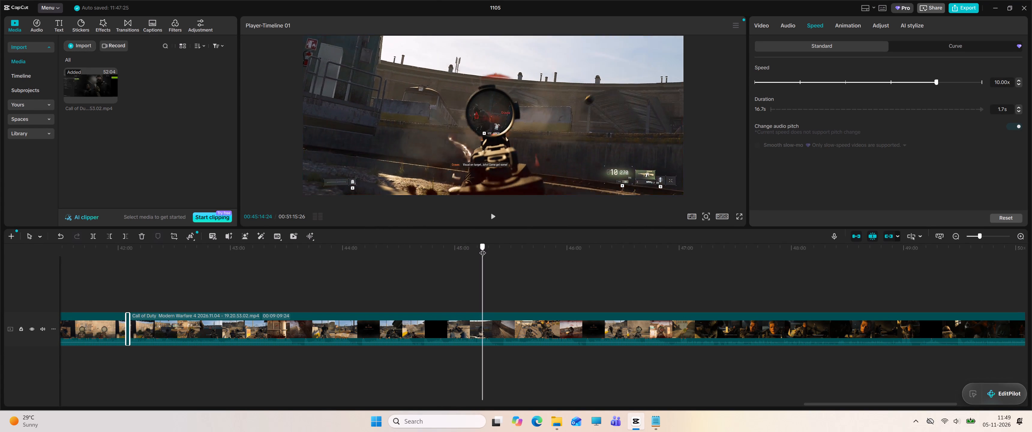
pyautogui.moveTo(482, 248); pyautogui.dragTo(495, 247)
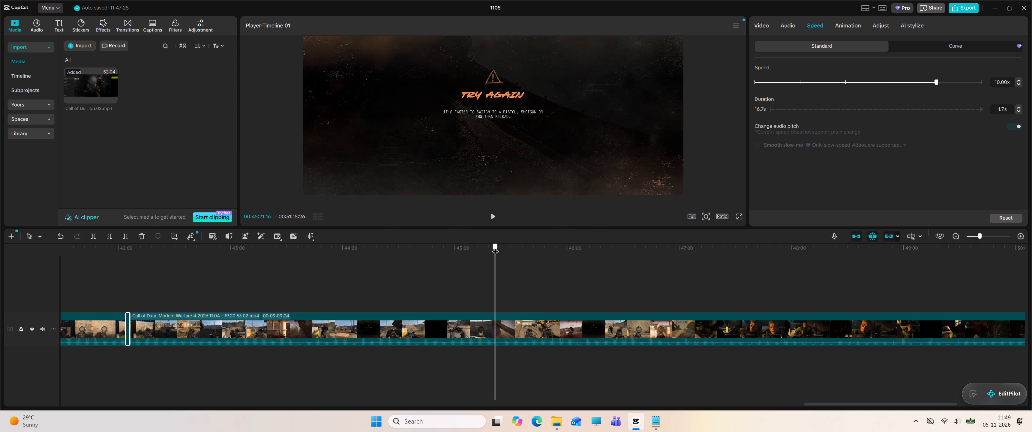
pyautogui.moveTo(495, 247); pyautogui.dragTo(508, 245)
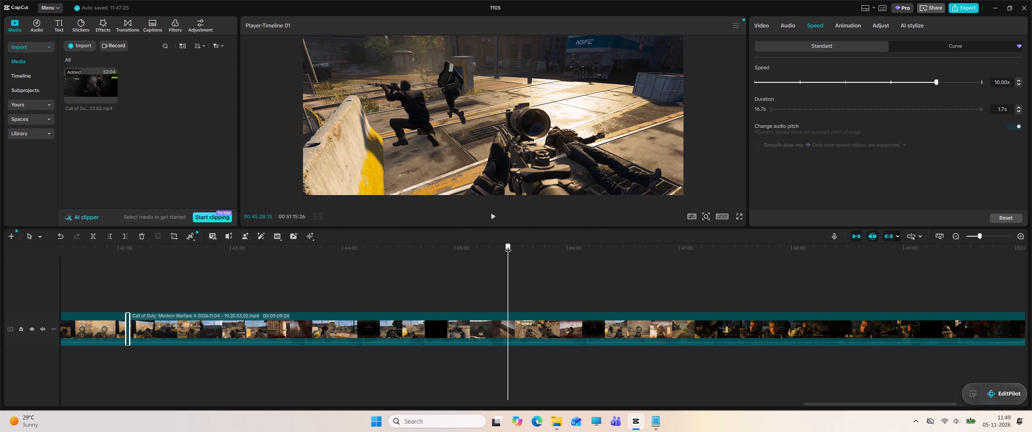
pyautogui.moveTo(508, 245); pyautogui.dragTo(526, 245)
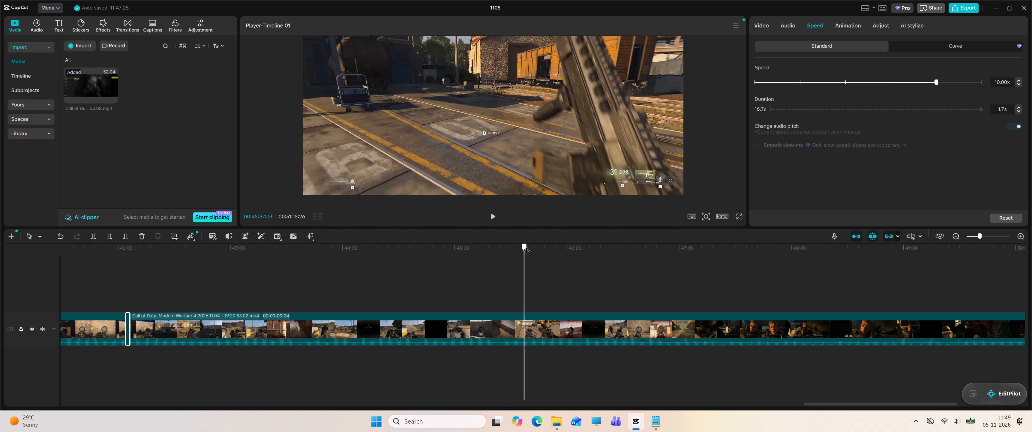
pyautogui.moveTo(526, 245); pyautogui.dragTo(541, 245)
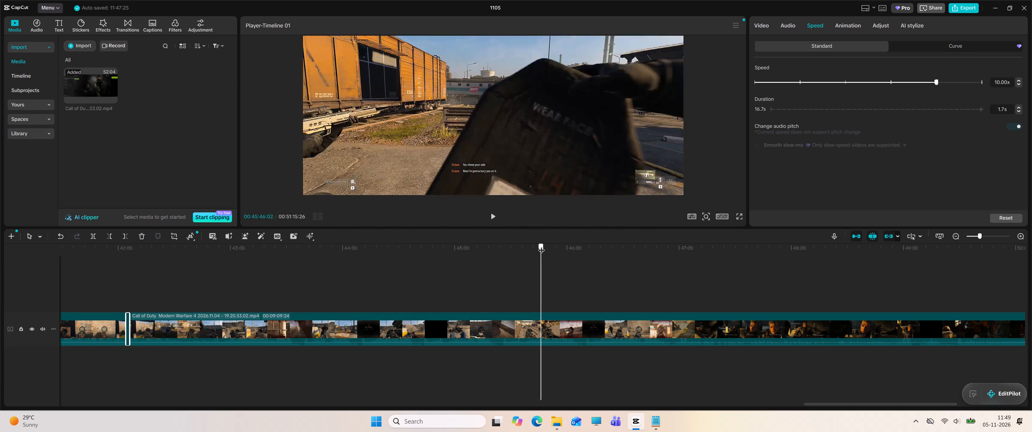
# Review the recording from 45:46 to about 49:00, checking the combat and dialogue scenes for further pause-menu or checkpoint-reload sections.
pyautogui.moveTo(541, 245); pyautogui.dragTo(556, 245)
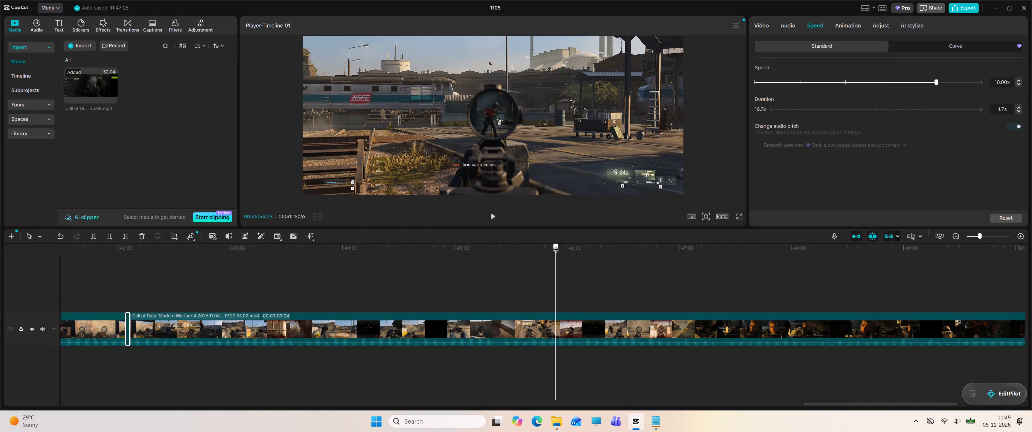
pyautogui.moveTo(556, 245); pyautogui.dragTo(572, 245)
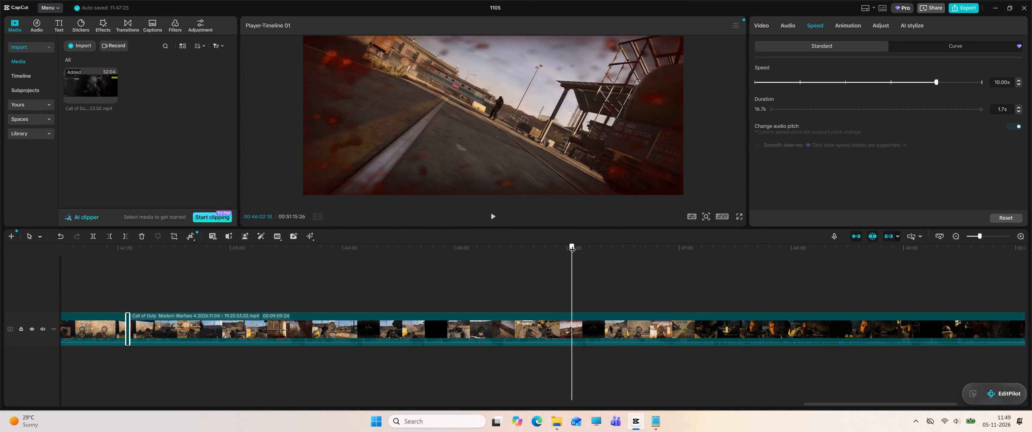
pyautogui.moveTo(572, 245); pyautogui.dragTo(593, 244)
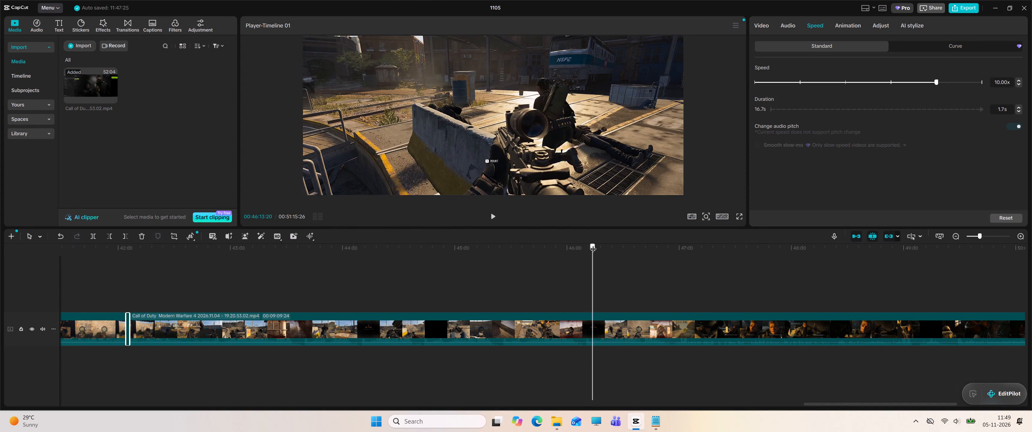
pyautogui.moveTo(593, 244); pyautogui.dragTo(619, 241)
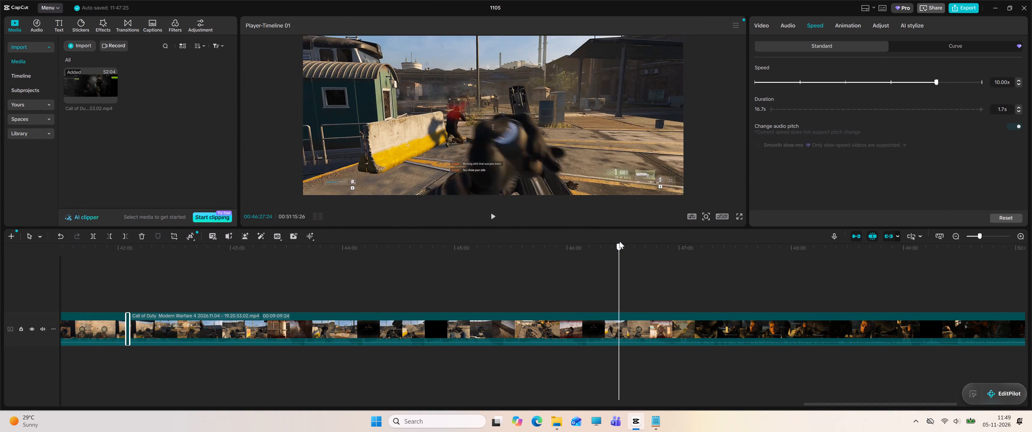
pyautogui.moveTo(619, 241); pyautogui.dragTo(655, 240)
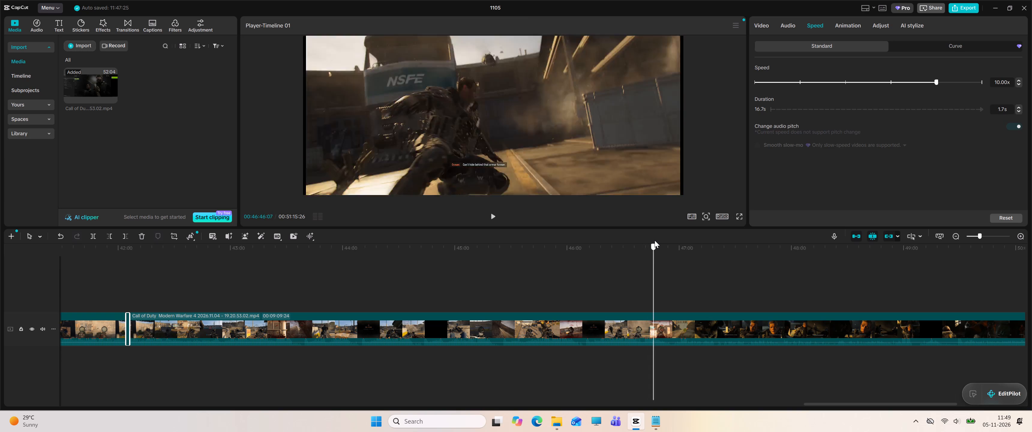
pyautogui.moveTo(655, 240); pyautogui.dragTo(679, 237)
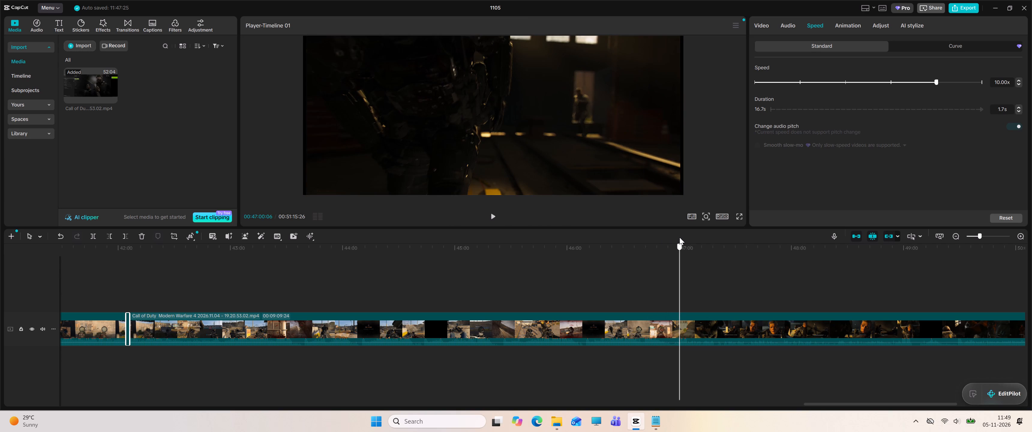
pyautogui.moveTo(679, 237); pyautogui.dragTo(695, 236)
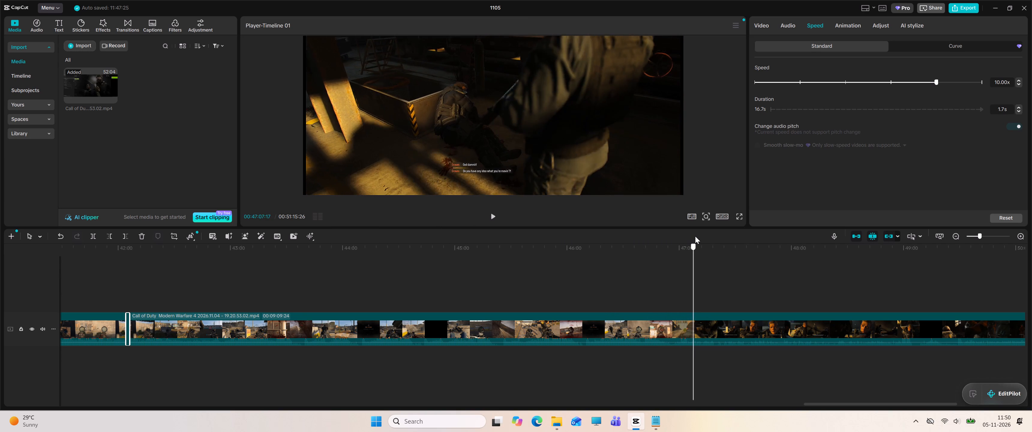
pyautogui.moveTo(695, 236); pyautogui.dragTo(719, 234)
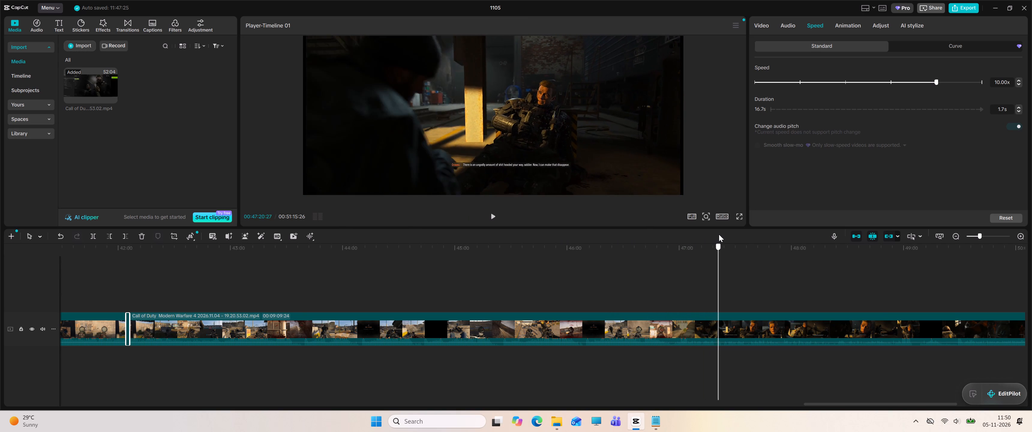
pyautogui.moveTo(719, 234); pyautogui.dragTo(751, 233)
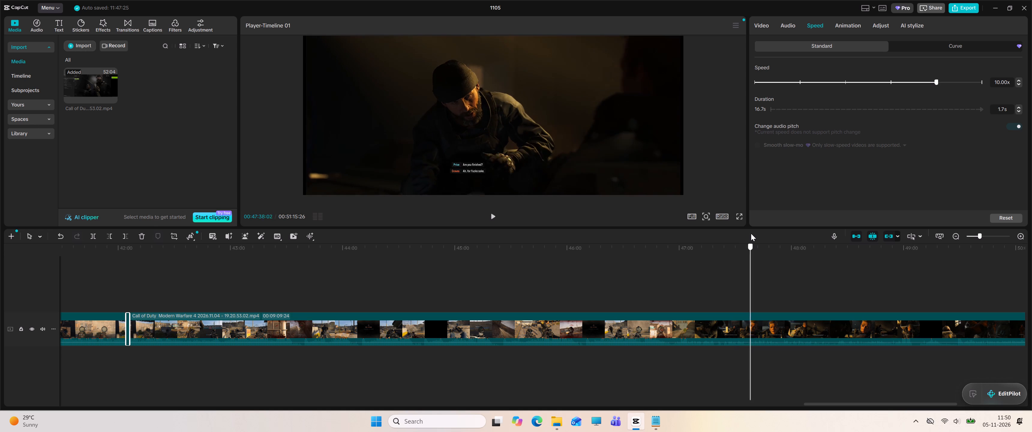
pyautogui.moveTo(751, 233); pyautogui.dragTo(784, 233)
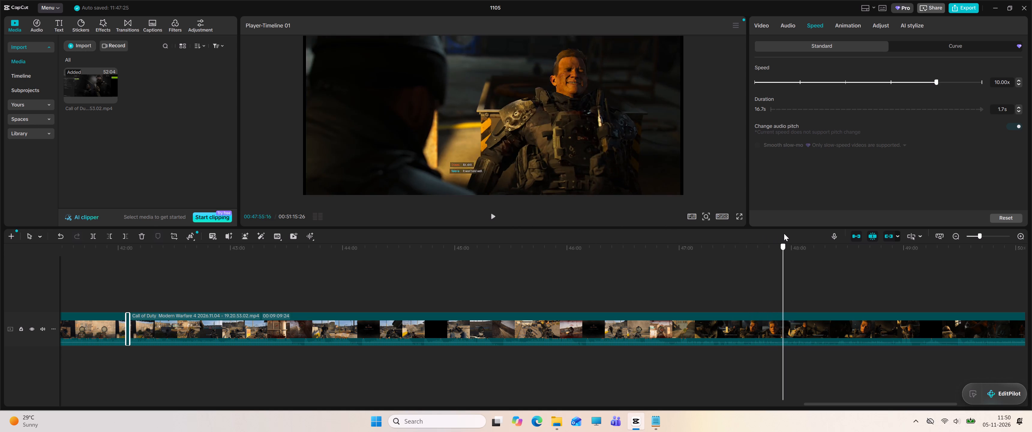
pyautogui.moveTo(784, 233); pyautogui.dragTo(819, 231)
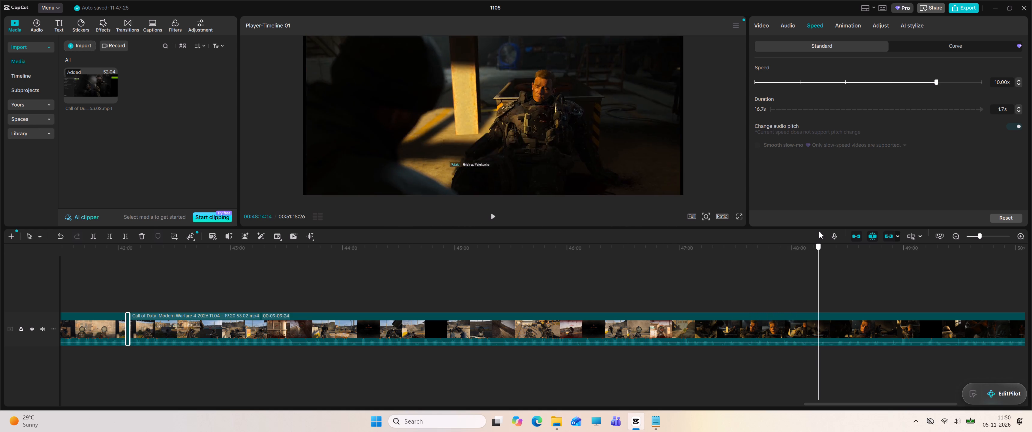
pyautogui.moveTo(819, 231); pyautogui.dragTo(847, 229)
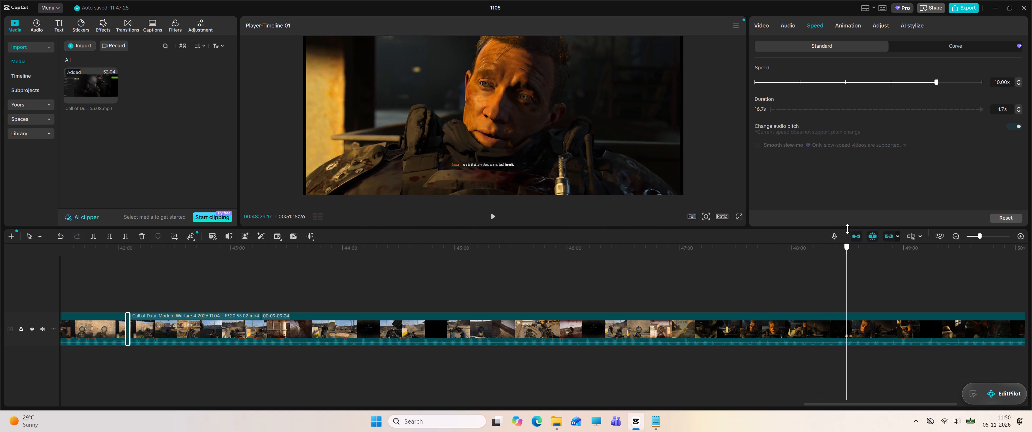
pyautogui.moveTo(847, 229); pyautogui.dragTo(885, 225)
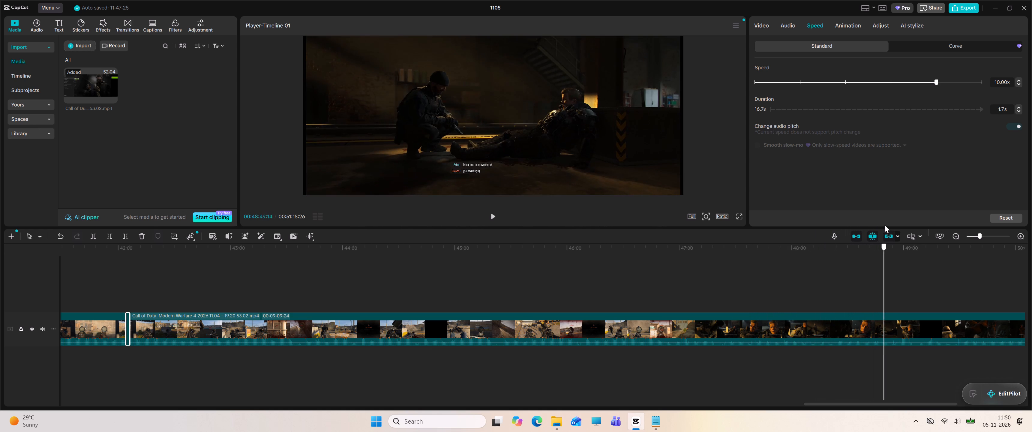
pyautogui.moveTo(885, 225); pyautogui.dragTo(899, 223)
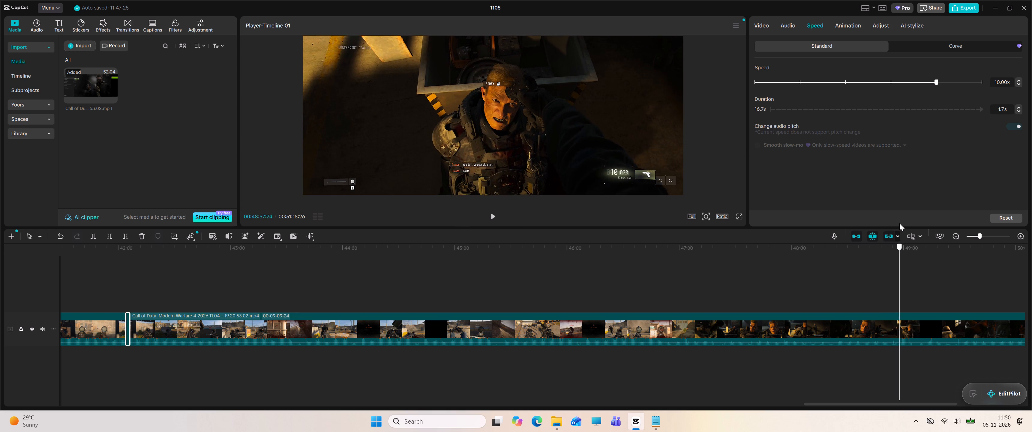
pyautogui.moveTo(899, 223); pyautogui.dragTo(904, 223)
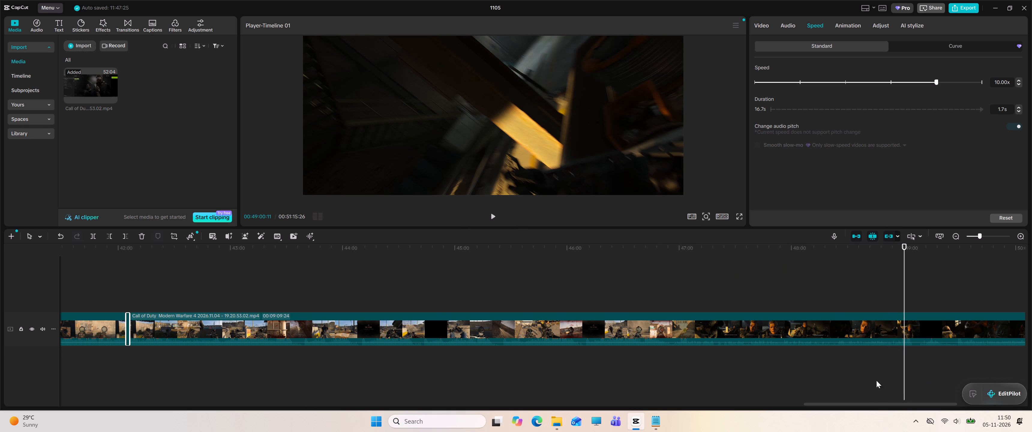
# Review the remaining footage from 49:00 to about 51:11, near the clip's end, for any pause-menu section.
pyautogui.moveTo(875, 405); pyautogui.dragTo(925, 403)
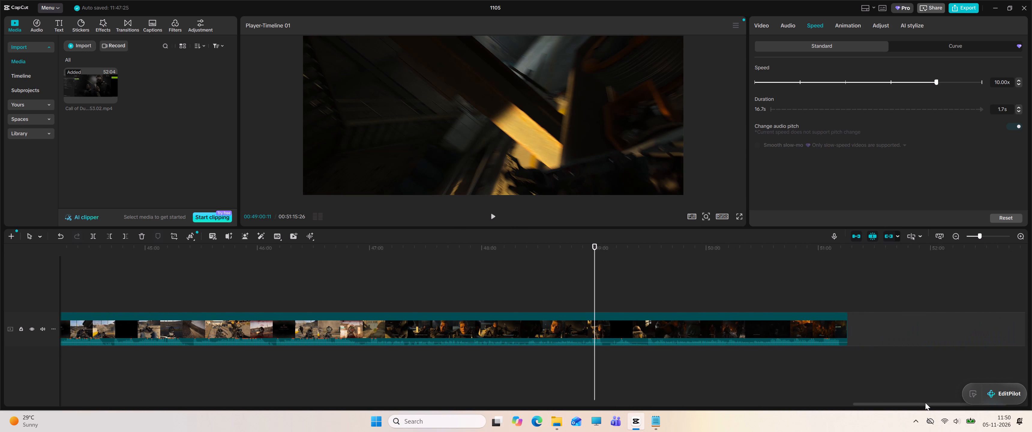
pyautogui.moveTo(591, 247); pyautogui.dragTo(595, 246)
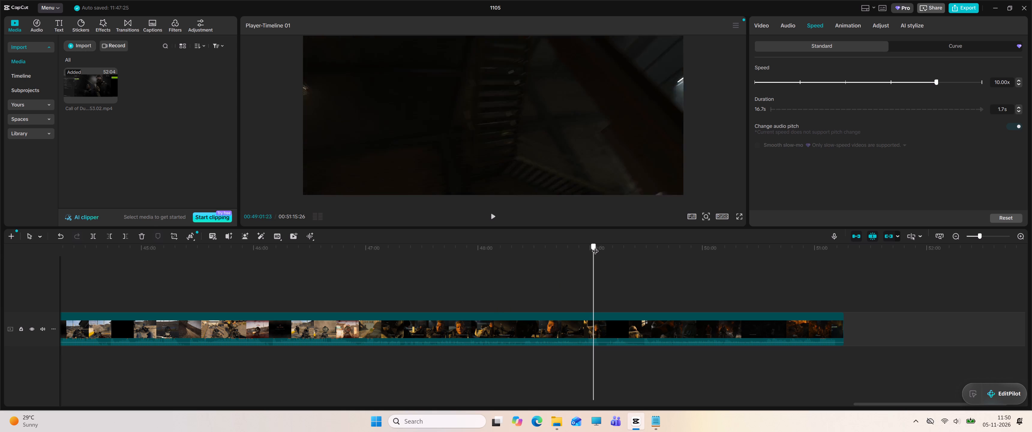
pyautogui.moveTo(595, 246); pyautogui.dragTo(633, 244)
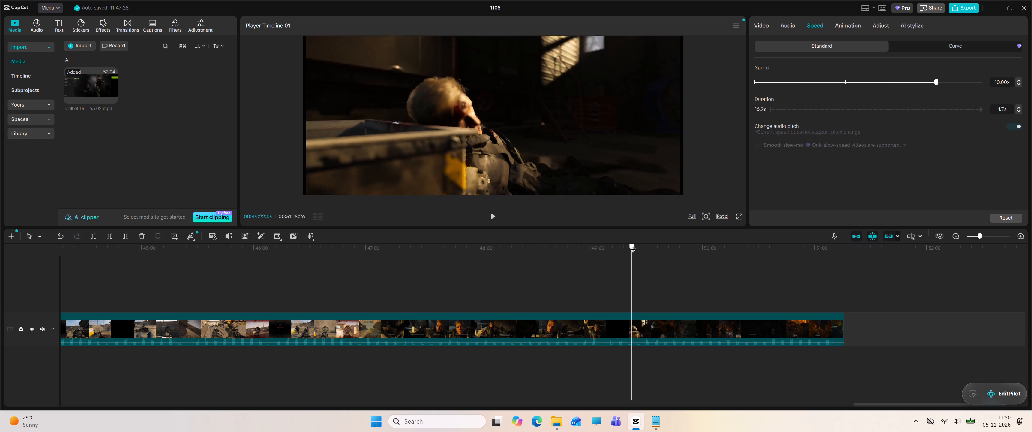
pyautogui.moveTo(633, 244); pyautogui.dragTo(684, 244)
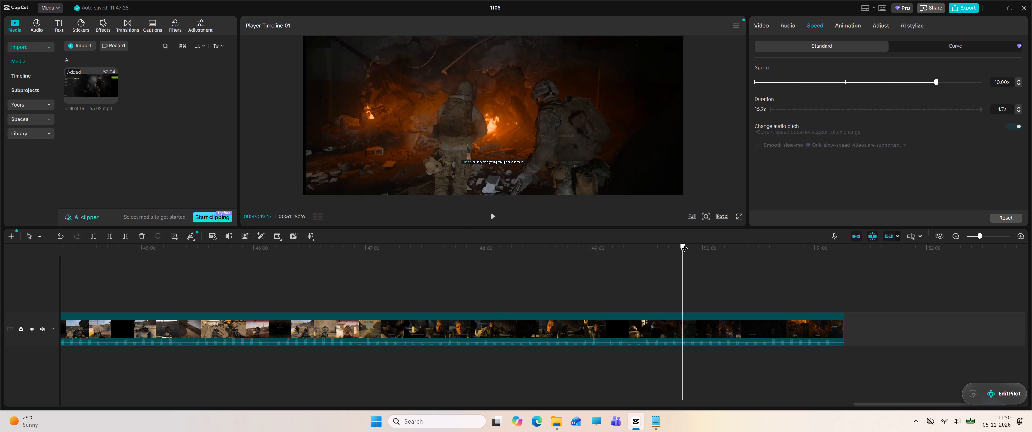
pyautogui.moveTo(684, 244); pyautogui.dragTo(731, 241)
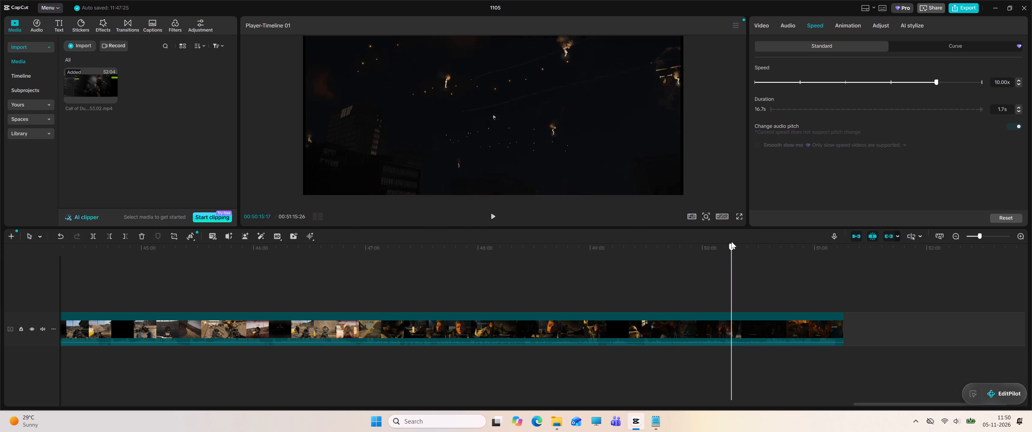
pyautogui.moveTo(731, 241); pyautogui.dragTo(756, 241)
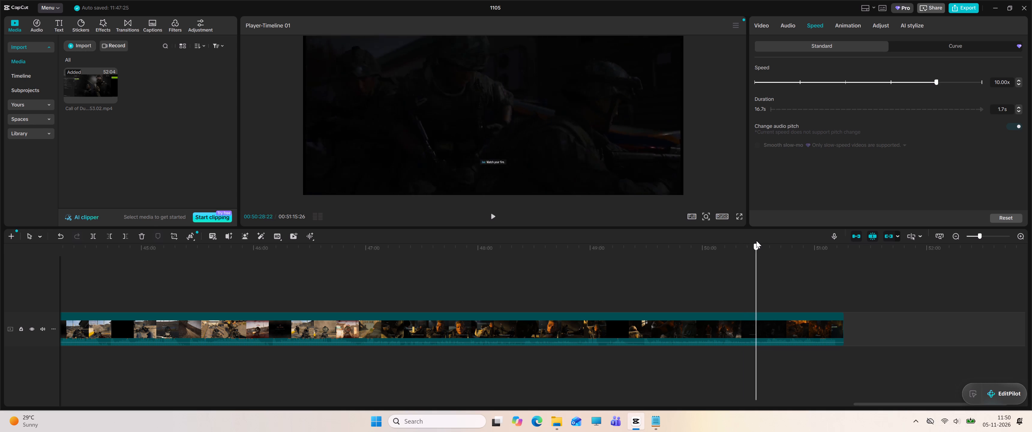
pyautogui.moveTo(756, 241); pyautogui.dragTo(787, 239)
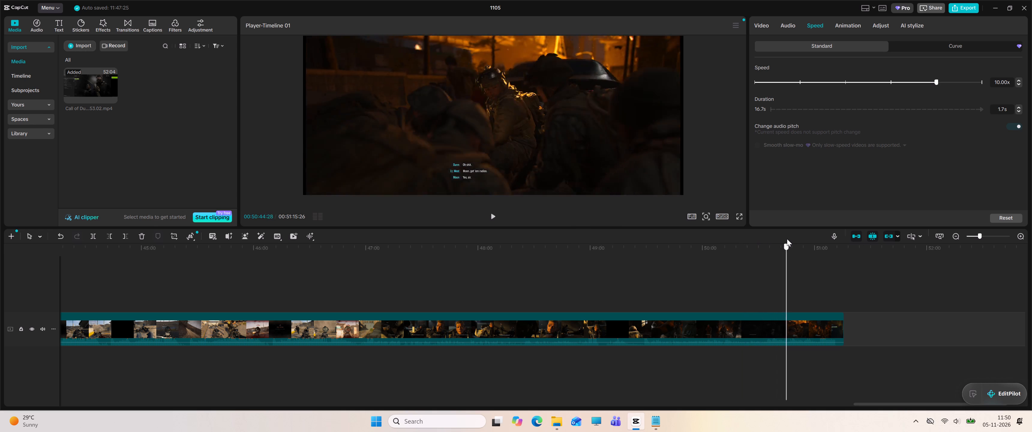
pyautogui.moveTo(787, 239); pyautogui.dragTo(819, 238)
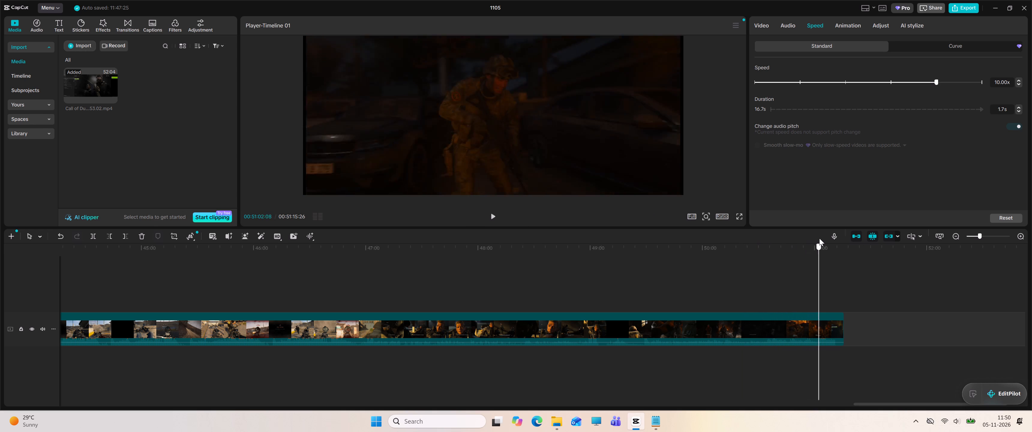
pyautogui.moveTo(819, 238); pyautogui.dragTo(836, 237)
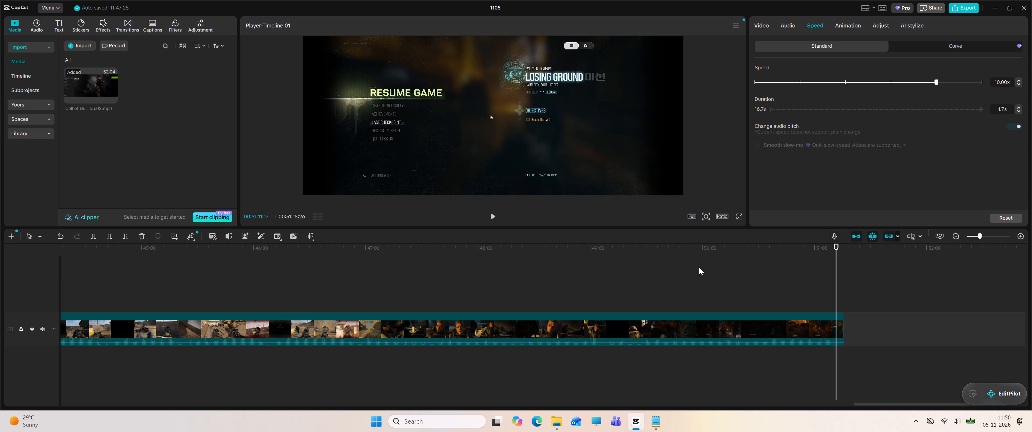
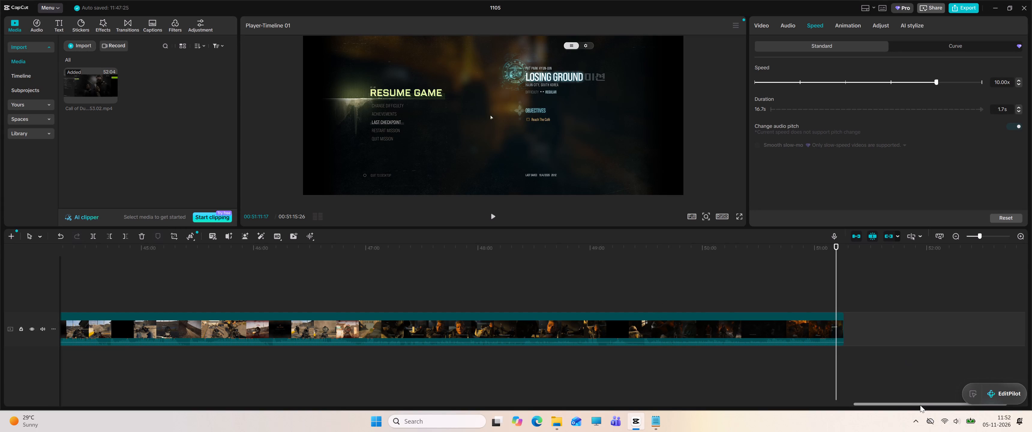
# Return to the beginning of the recording on the timeline.
pyautogui.moveTo(917, 404); pyautogui.dragTo(524, 398)
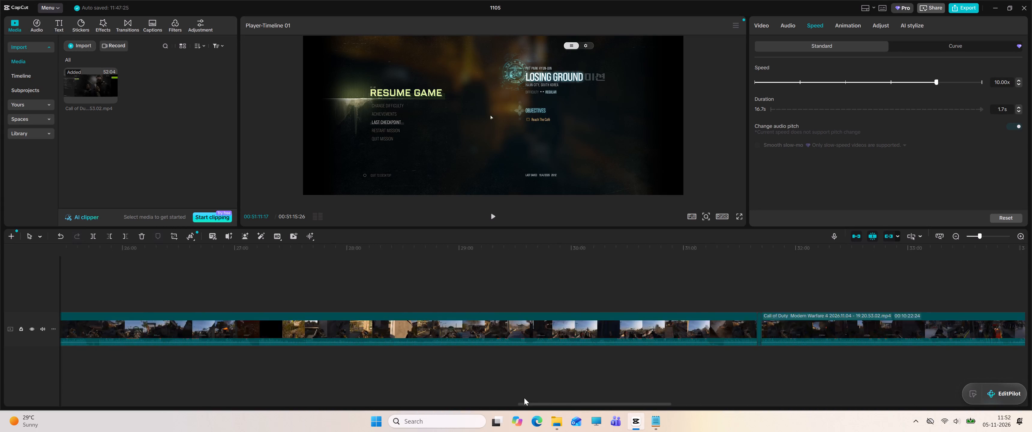
pyautogui.moveTo(524, 398); pyautogui.dragTo(97, 364)
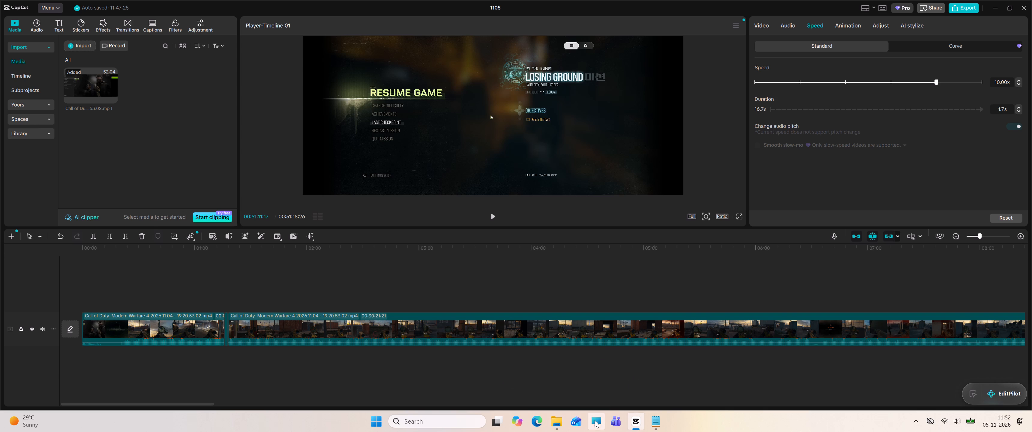
# Switch to File Explorer and look through the gamereels folder on the T7 Shield (G:) drive for video files.
pyautogui.click(554, 429)
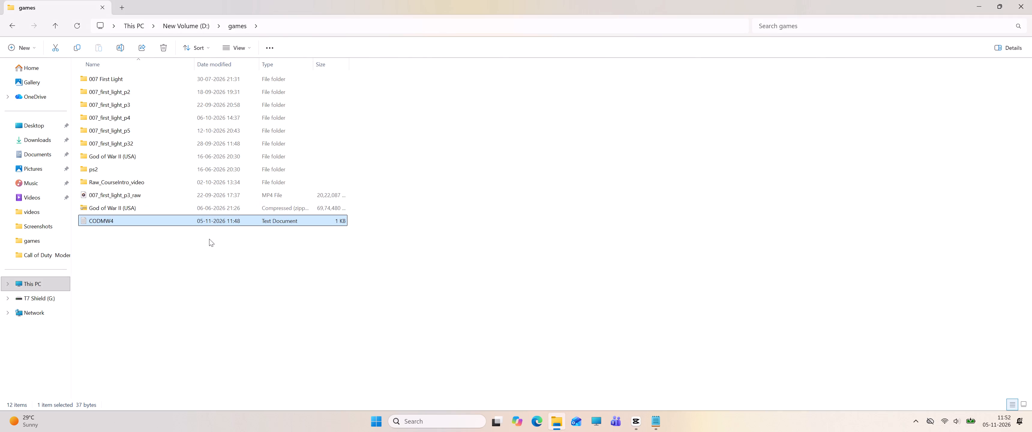
pyautogui.click(190, 284)
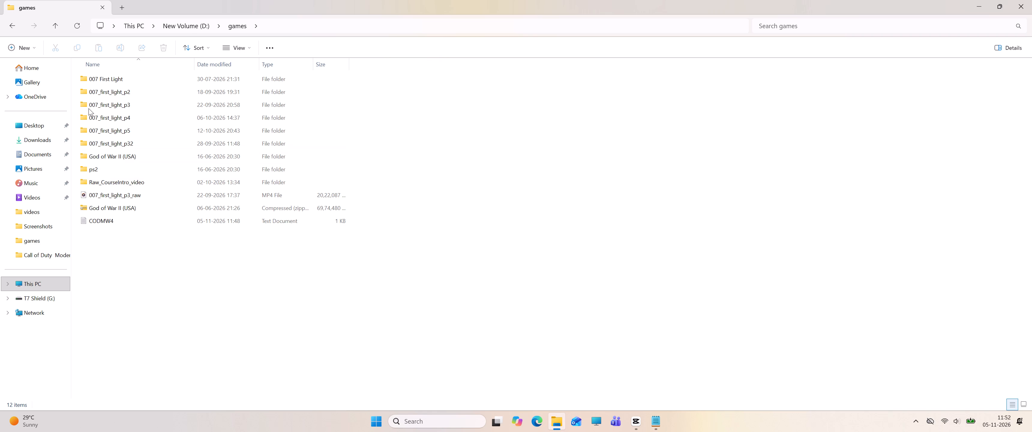
pyautogui.click(10, 28)
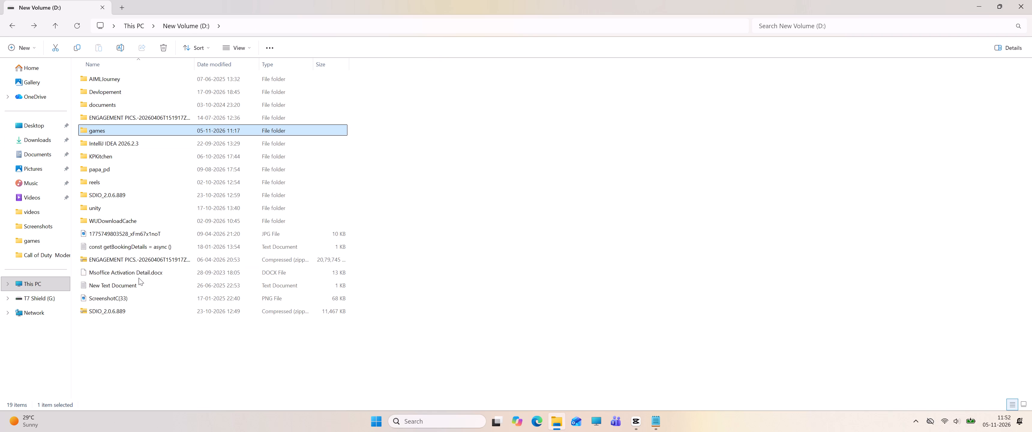
pyautogui.click(12, 27)
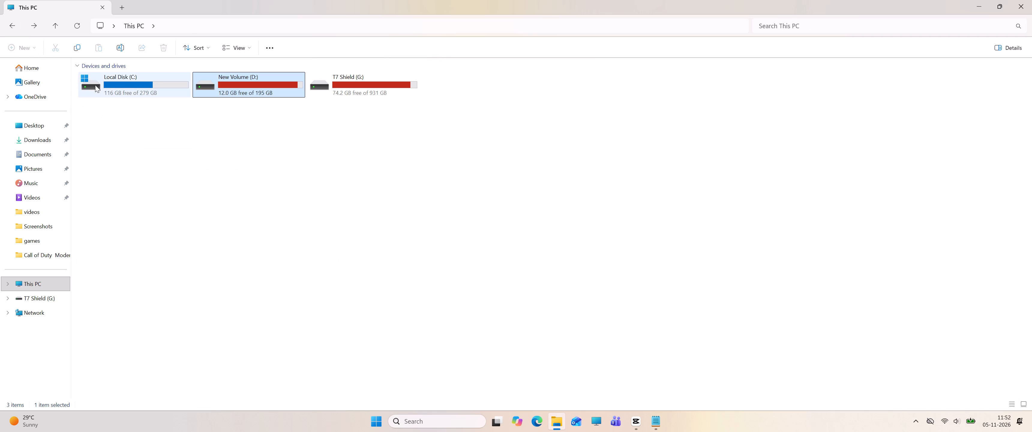
pyautogui.doubleClick(335, 95)
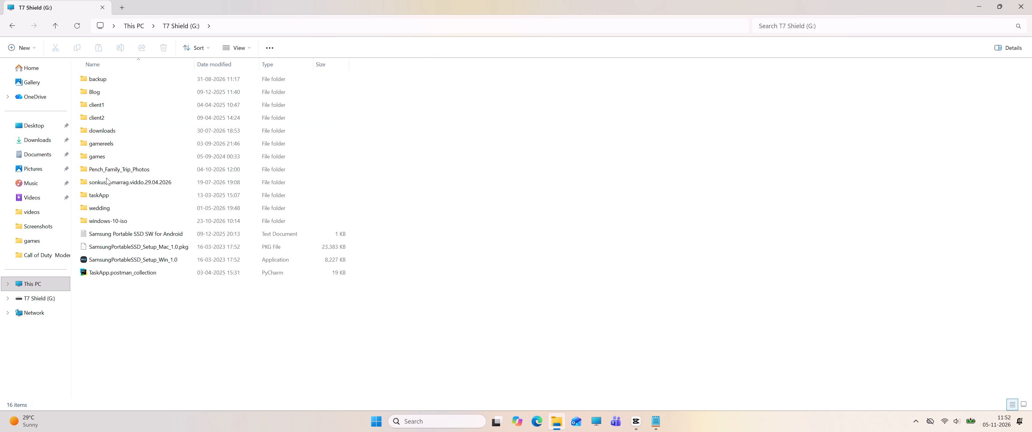
pyautogui.doubleClick(96, 146)
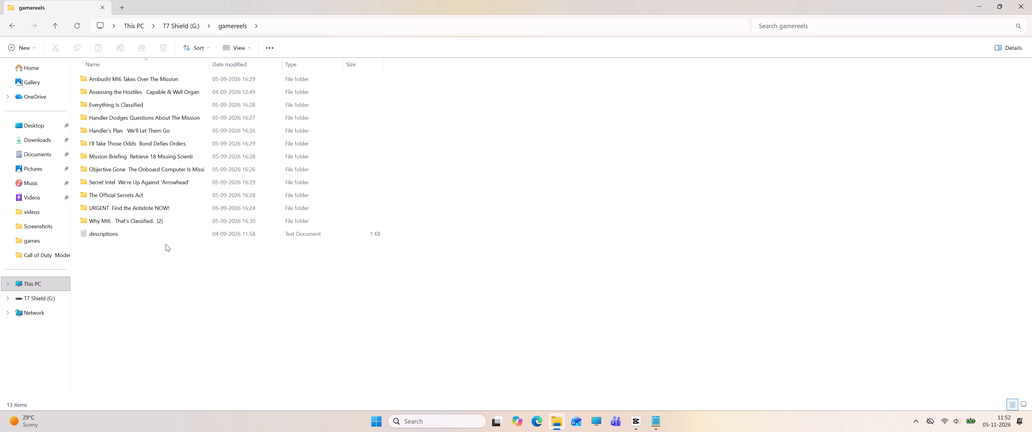
pyautogui.click(12, 28)
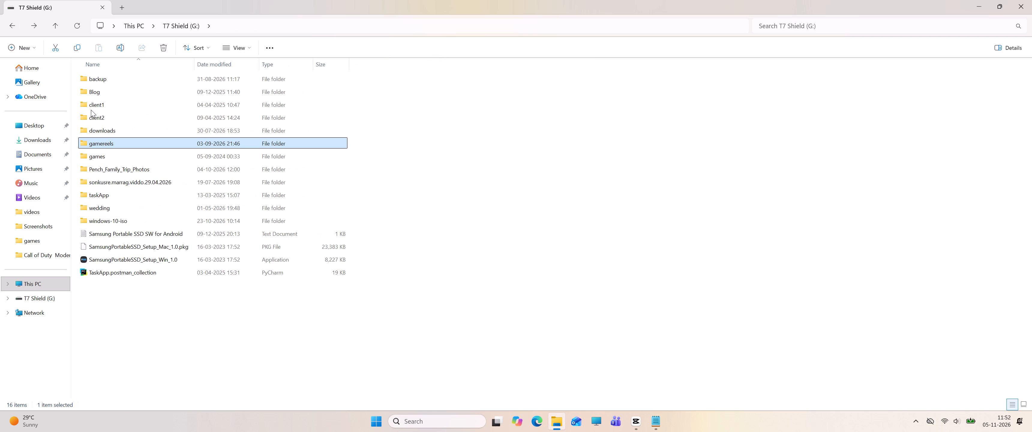
pyautogui.doubleClick(103, 144)
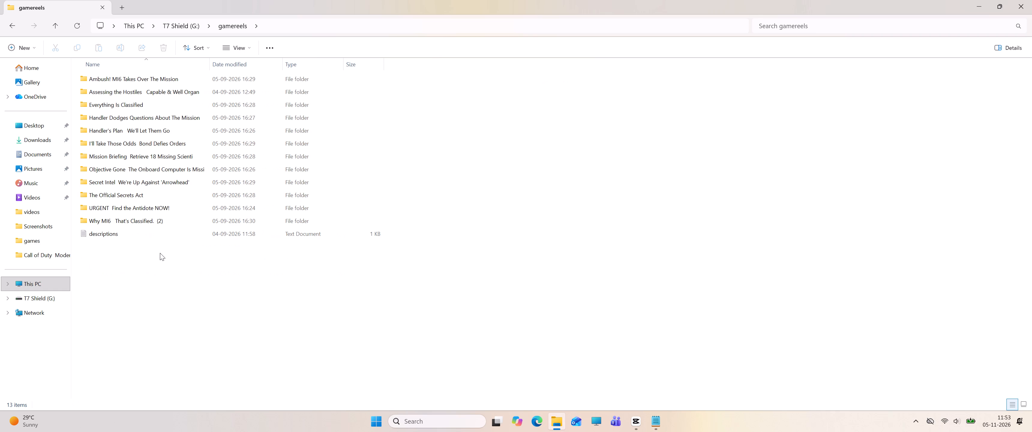
pyautogui.click(160, 253)
pyautogui.click(9, 22)
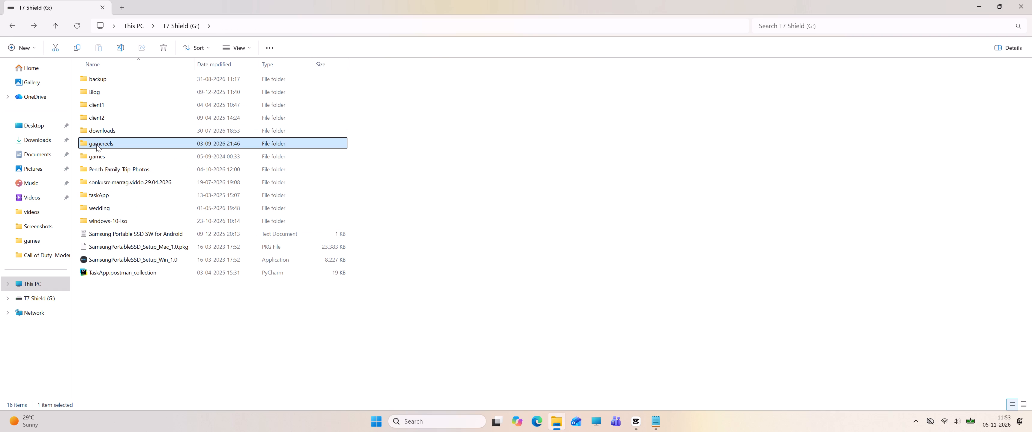
pyautogui.doubleClick(97, 144)
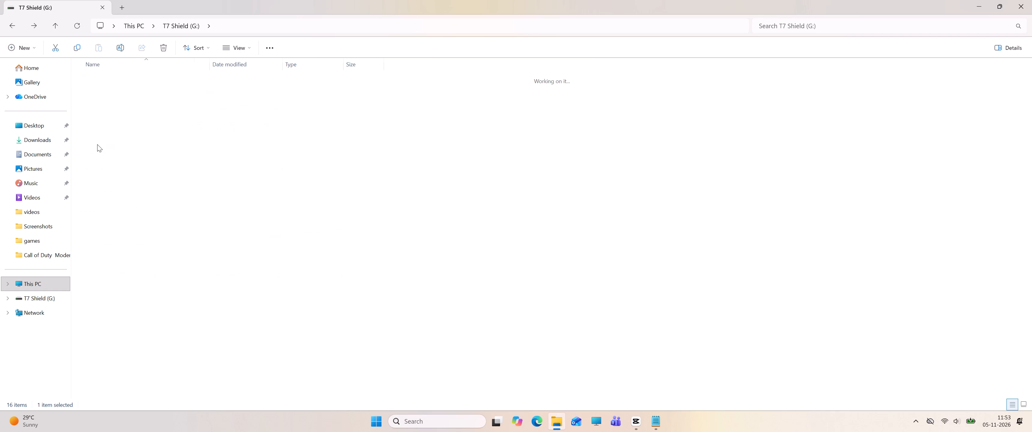
pyautogui.click(165, 248)
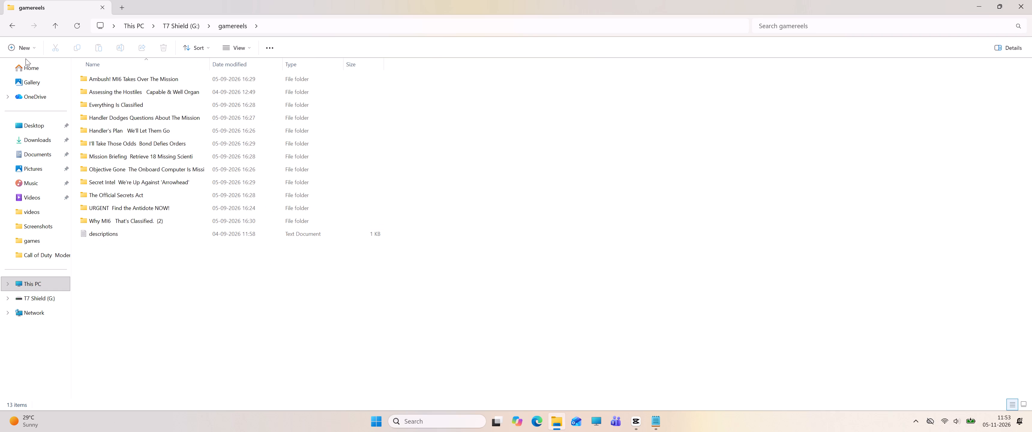
pyautogui.click(10, 27)
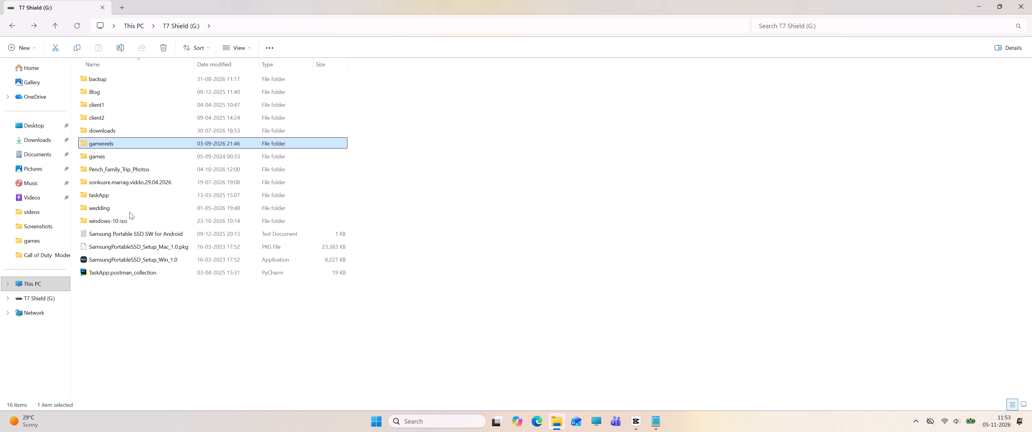
pyautogui.scroll(2, 134, 217)
# Check the games folder on T7 Shield (G:) and the top level of New Volume (D:) for video files.
pyautogui.click(11, 26)
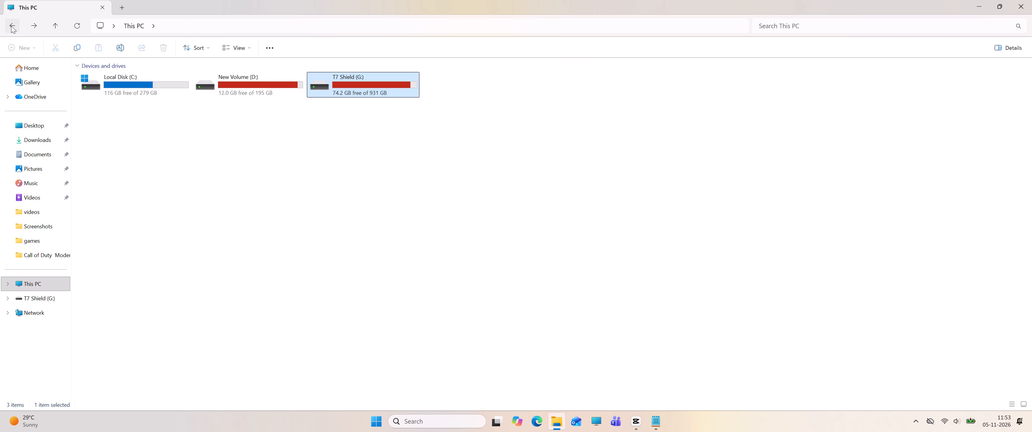
pyautogui.click(347, 90)
pyautogui.click(347, 90)
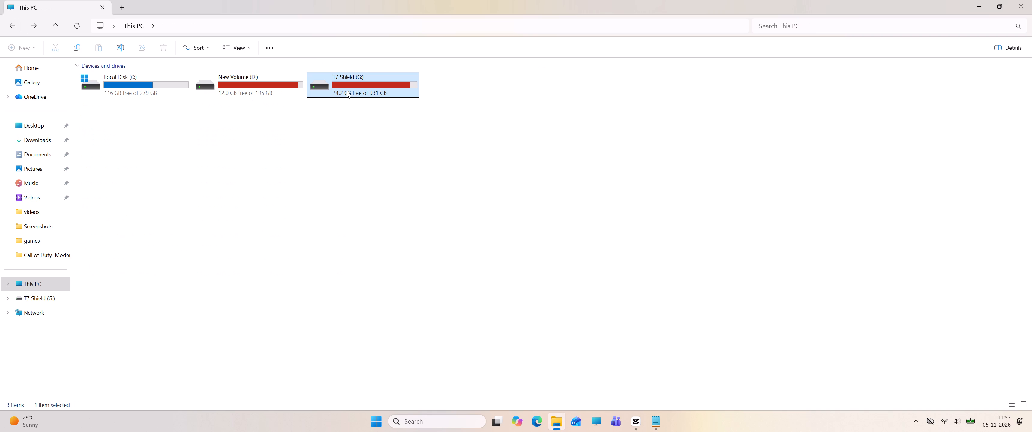
pyautogui.click(342, 148)
pyautogui.doubleClick(342, 85)
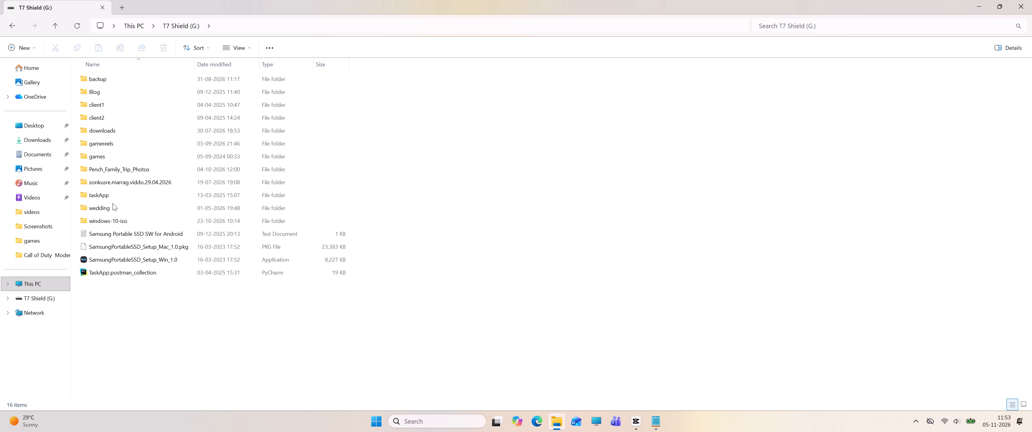
pyautogui.doubleClick(99, 155)
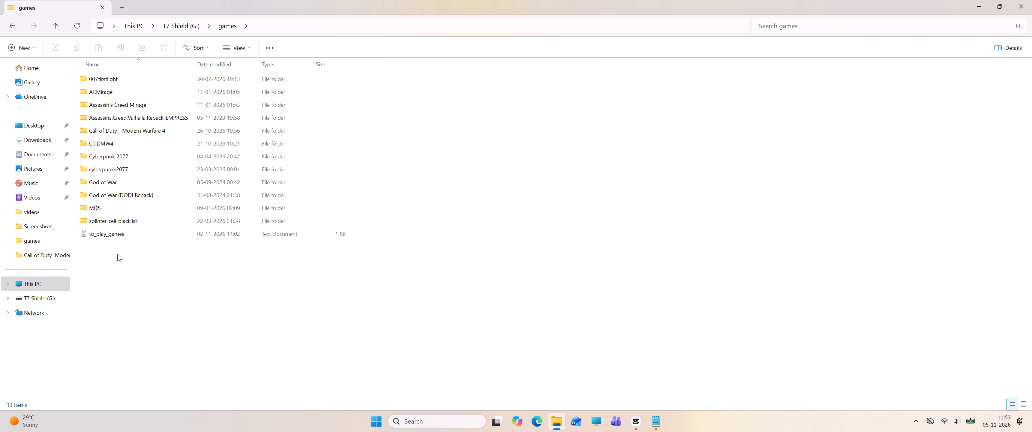
pyautogui.click(9, 20)
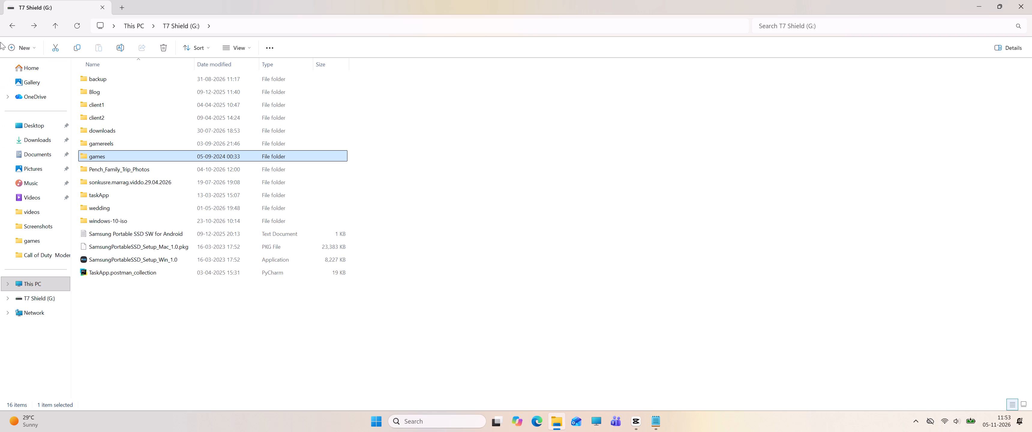
pyautogui.click(13, 28)
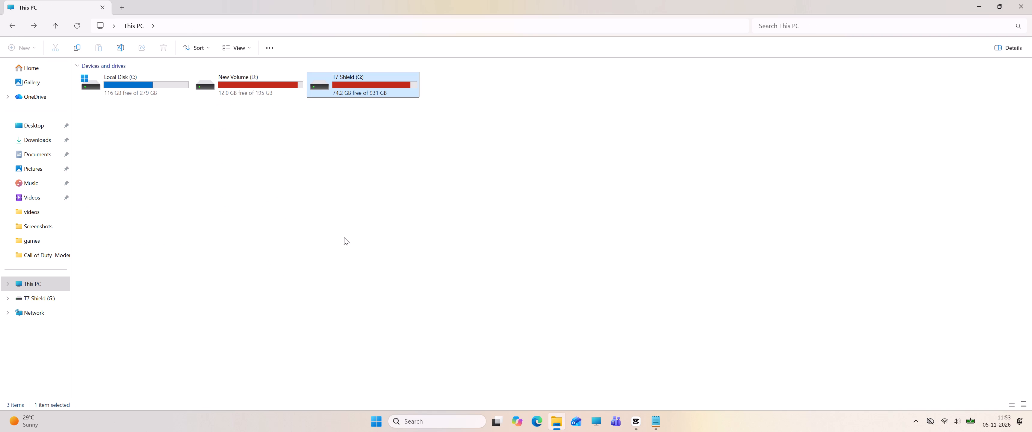
pyautogui.doubleClick(233, 94)
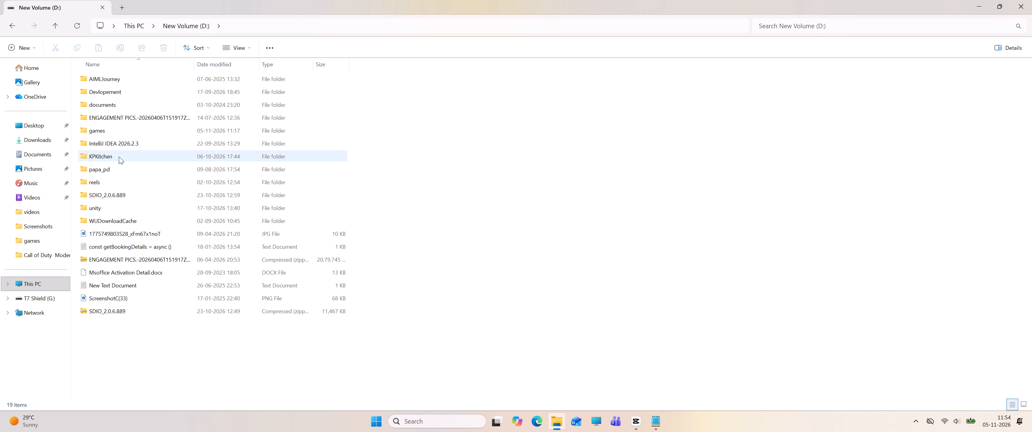
pyautogui.scroll(-1, 124, 266)
pyautogui.click(7, 25)
# Look through the Captures, NVIDIA, Splinter Cell Blacklist and Assassin's Creed Mirage folders in backup > Videos on T7 Shield (G:).
pyautogui.doubleClick(359, 86)
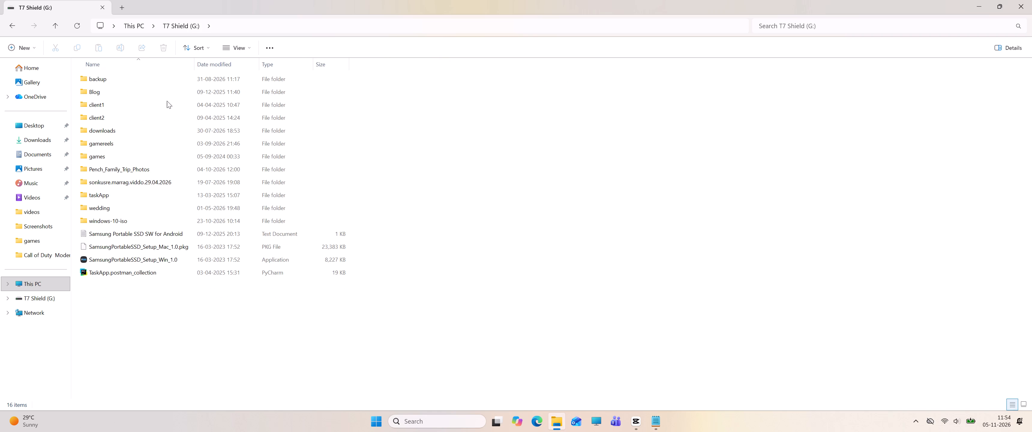
pyautogui.doubleClick(120, 77)
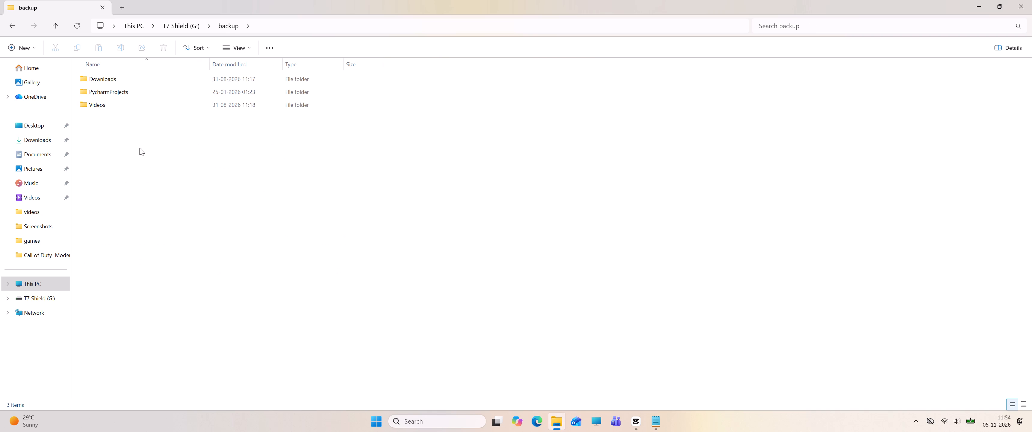
pyautogui.doubleClick(103, 106)
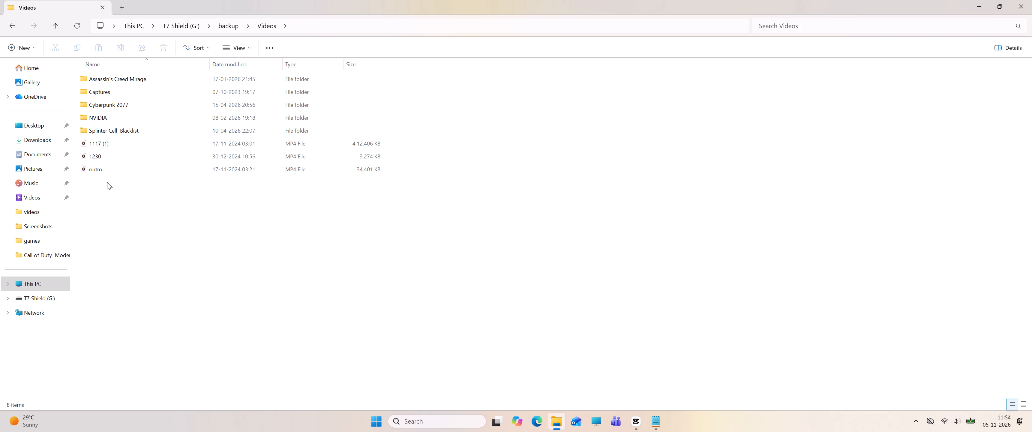
pyautogui.doubleClick(92, 89)
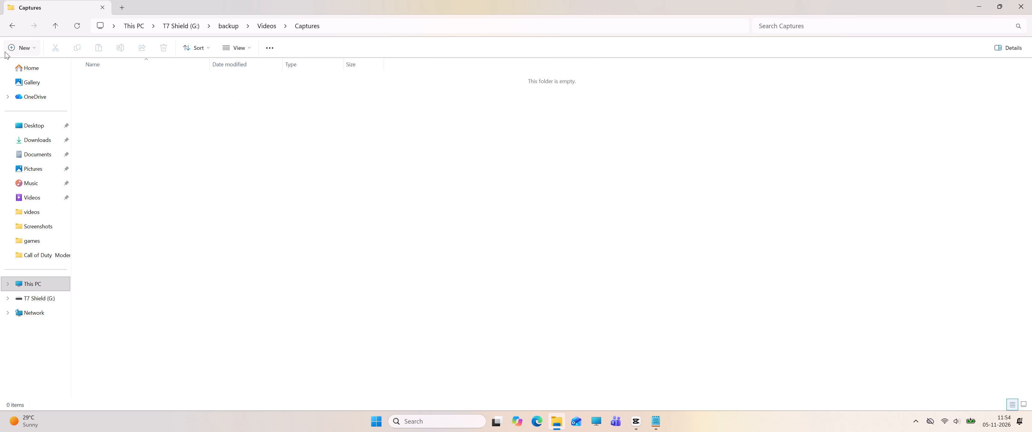
pyautogui.click(10, 26)
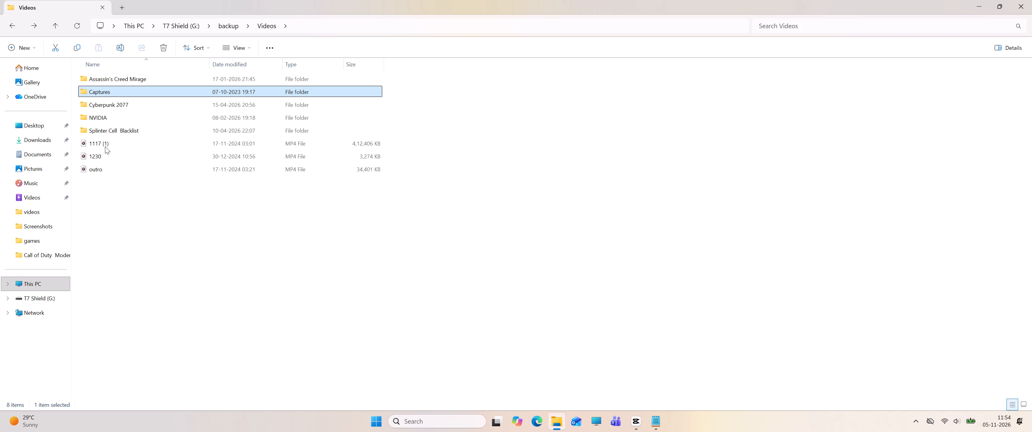
pyautogui.doubleClick(100, 118)
pyautogui.click(14, 28)
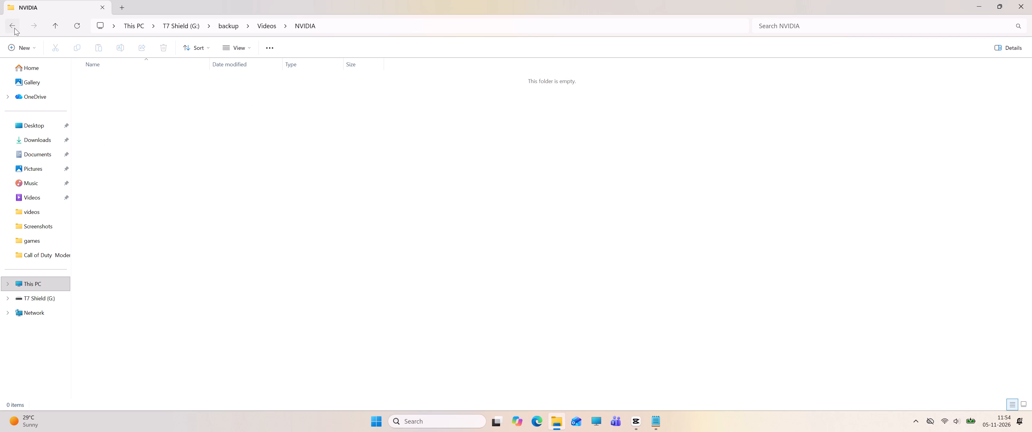
pyautogui.doubleClick(101, 134)
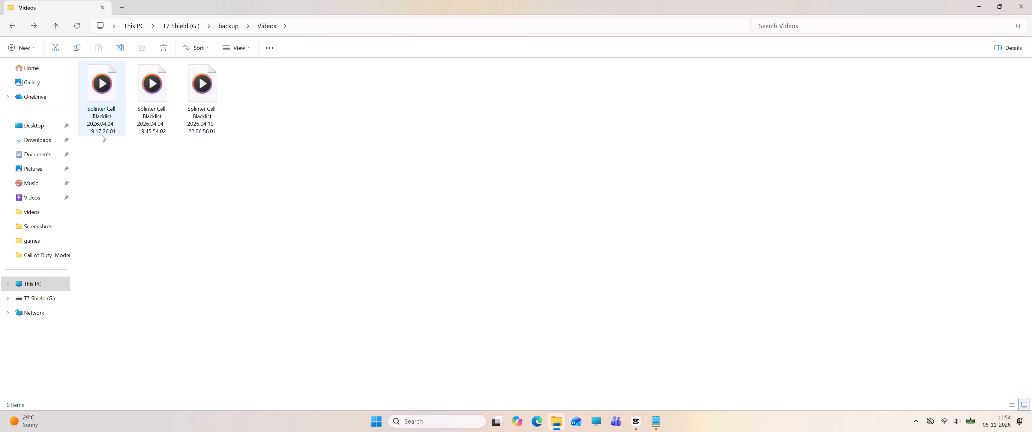
pyautogui.click(12, 29)
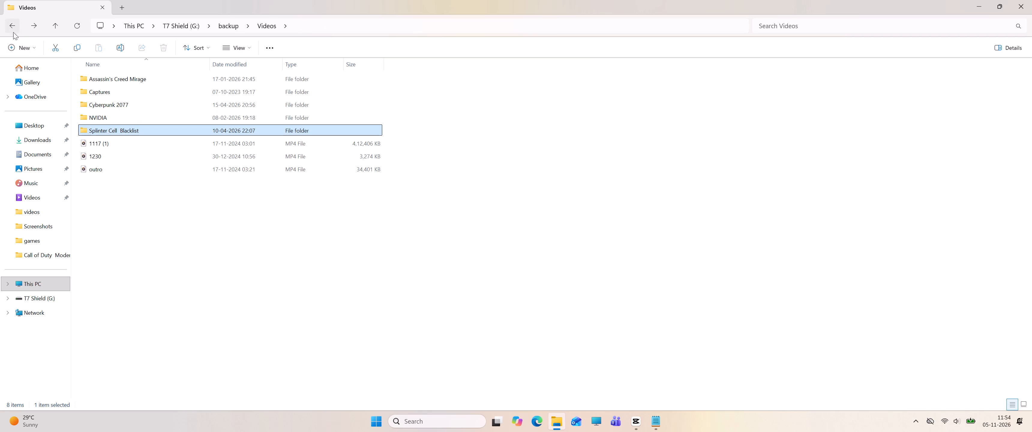
pyautogui.doubleClick(88, 78)
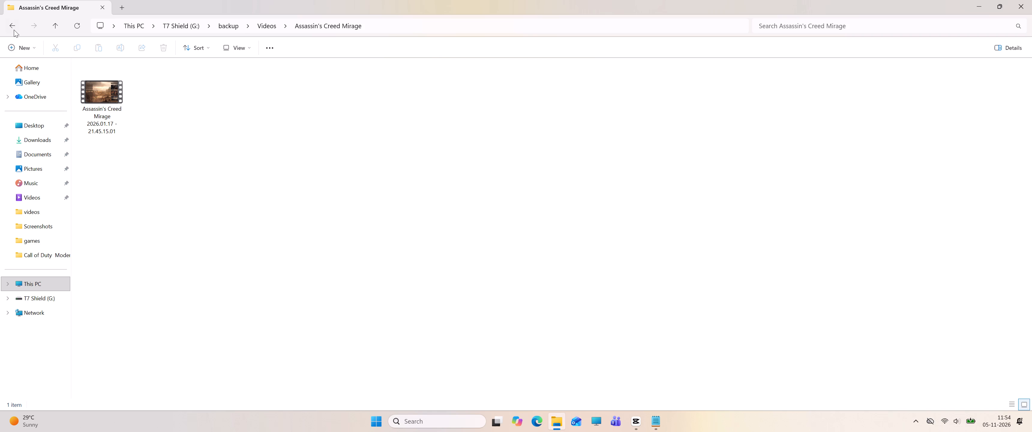
pyautogui.click(13, 29)
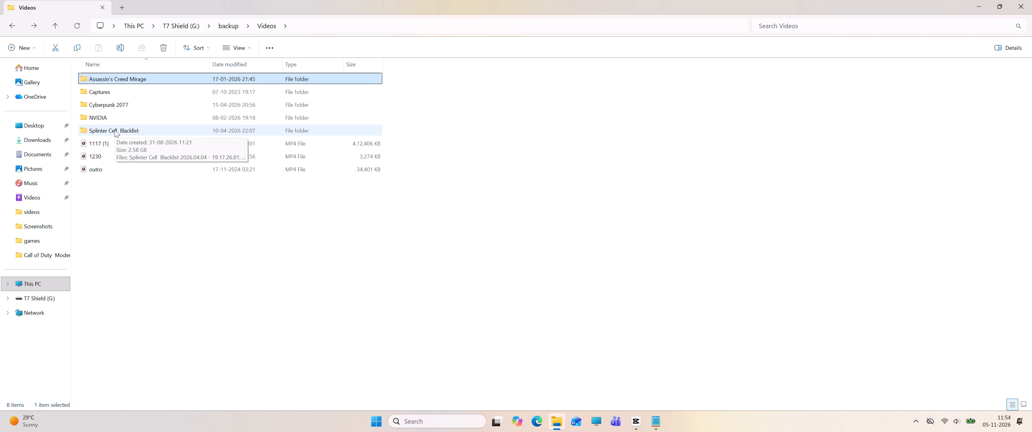
# Preview the outro video from the backup Videos folder in Media Player, and close the player.
pyautogui.doubleClick(97, 171)
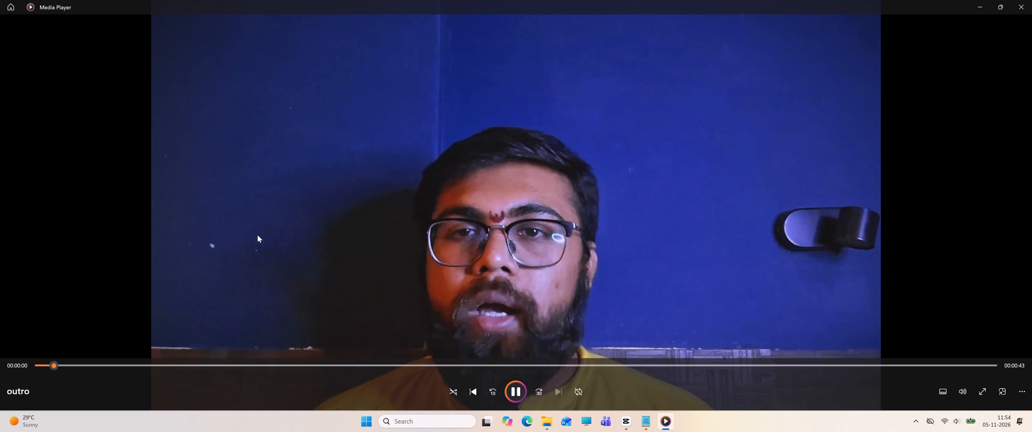
pyautogui.click(1020, 9)
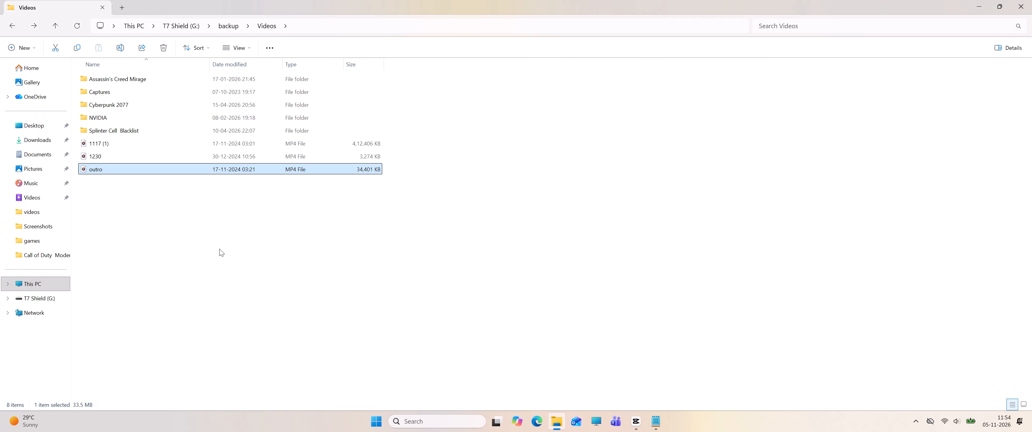
# Preview the 1117 (1) and 1230 videos from the backup Videos folder in Media Player, closing the player after each.
pyautogui.click(219, 249)
pyautogui.doubleClick(106, 146)
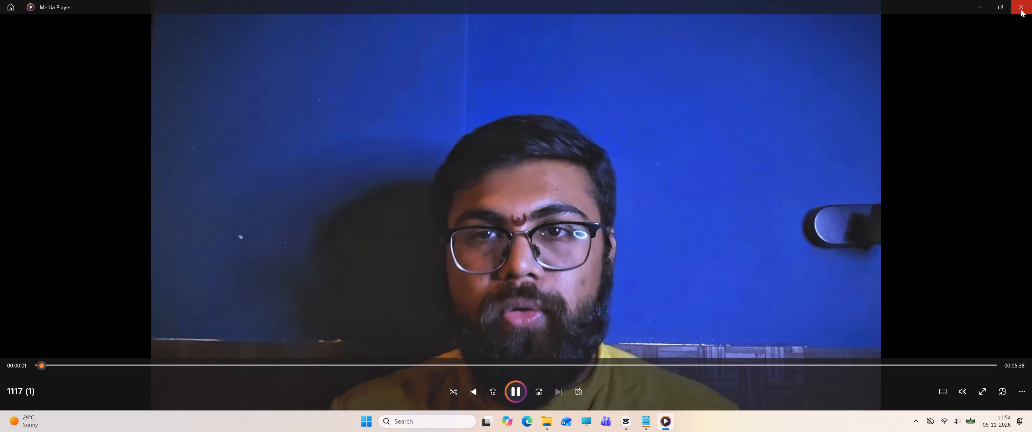
pyautogui.click(1021, 10)
pyautogui.doubleClick(99, 158)
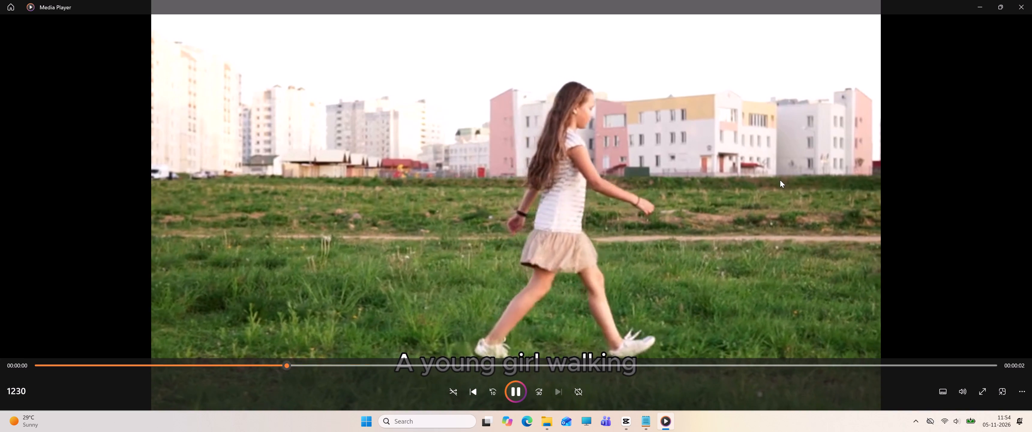
pyautogui.click(1022, 4)
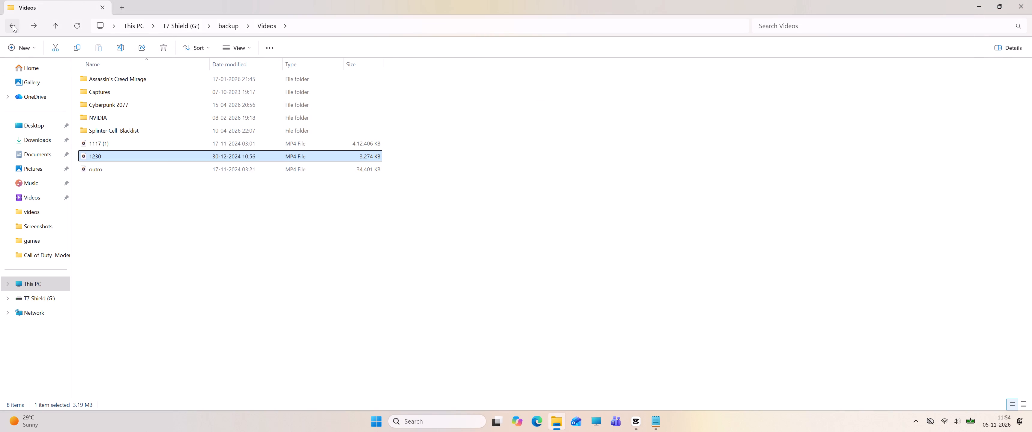
# Go back to the backup folder on T7 Shield (G:) and close File Explorer.
pyautogui.click(13, 25)
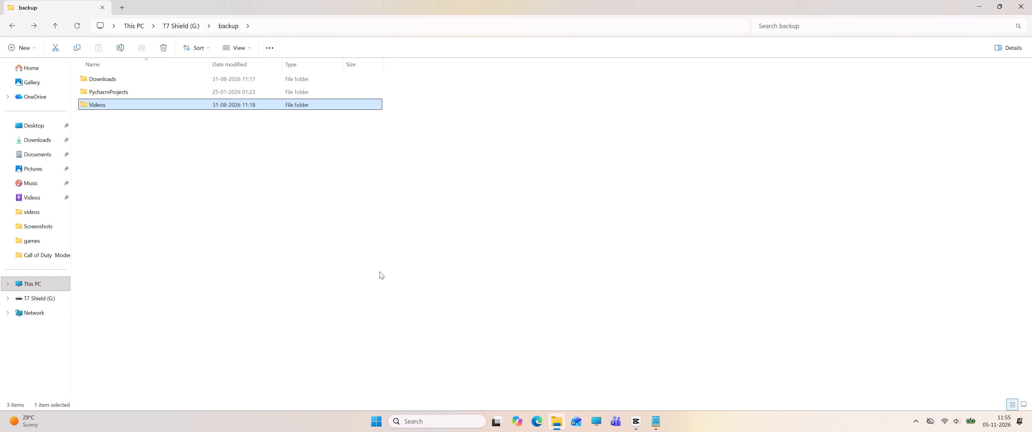
pyautogui.click(408, 290)
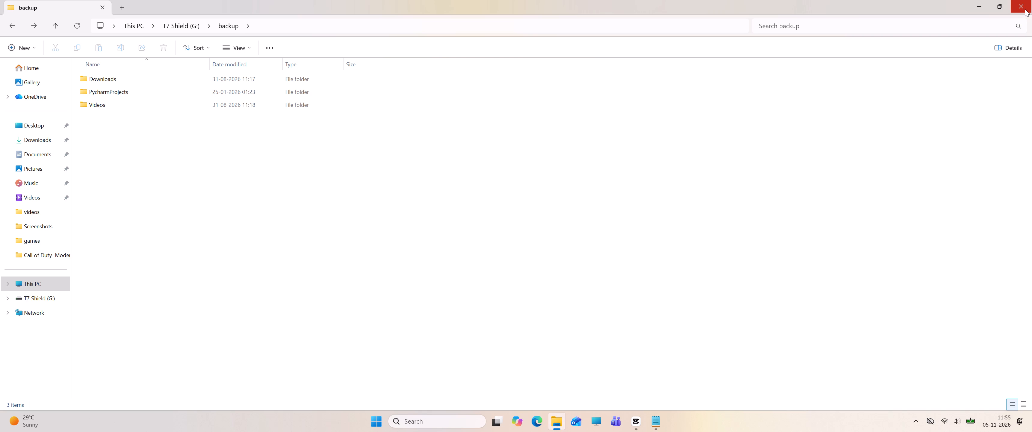
pyautogui.click(1025, 9)
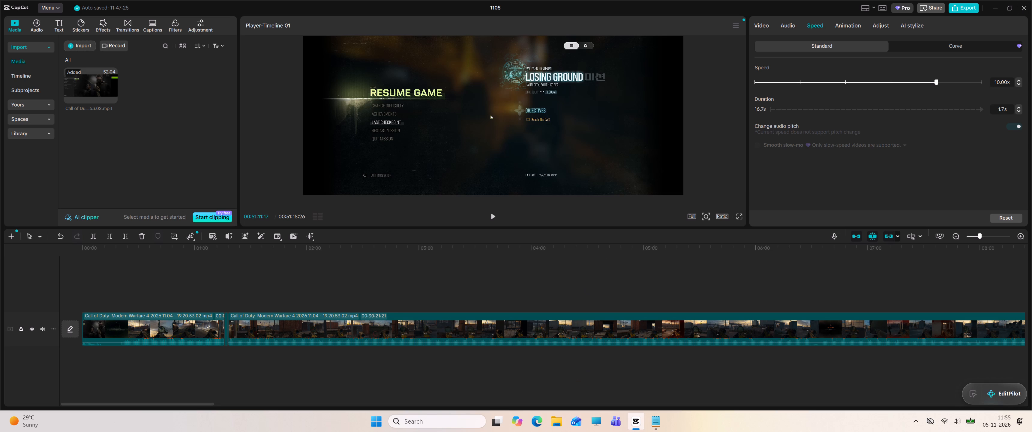
# Minimize the CapCut window.
pyautogui.click(996, 8)
# Minimize the Notepad window showing CODMW4.txt and launch Google Chrome from the desktop.
pyautogui.click(801, 33)
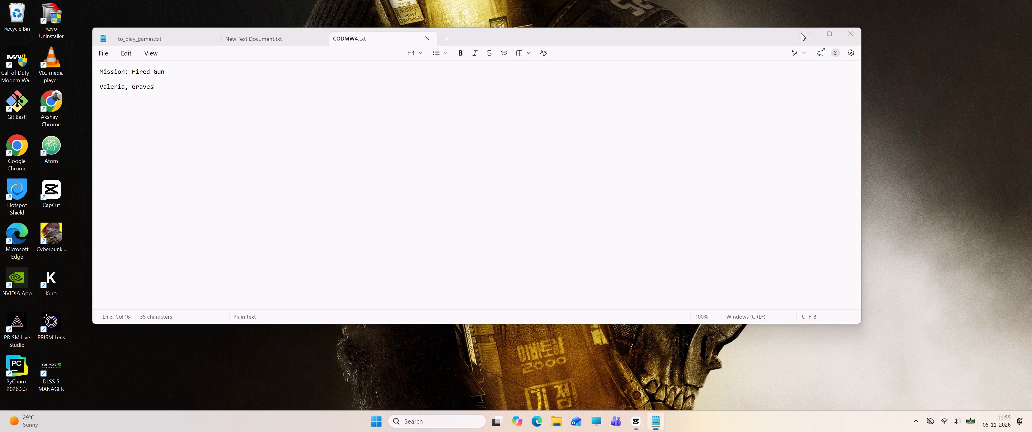
pyautogui.click(448, 190)
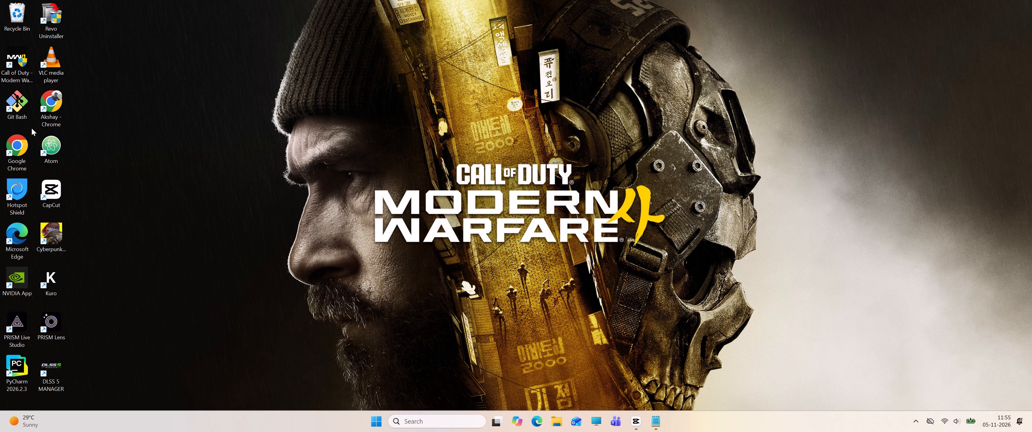
pyautogui.doubleClick(11, 154)
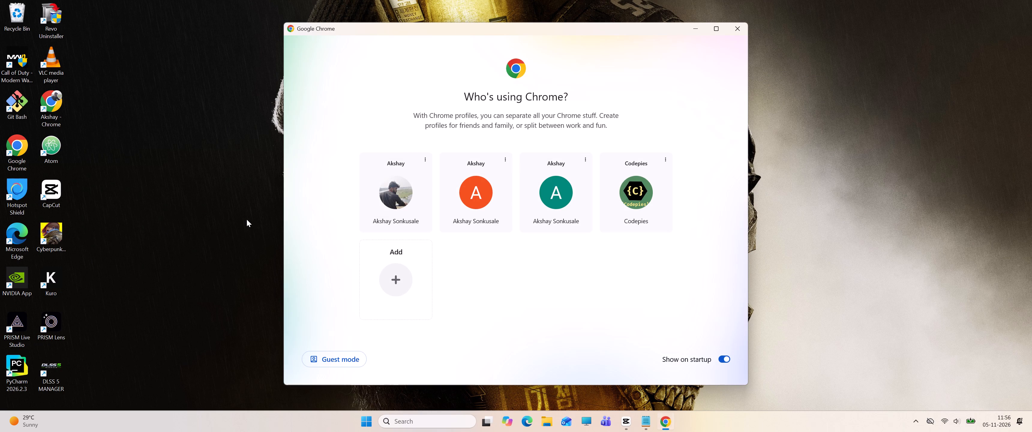
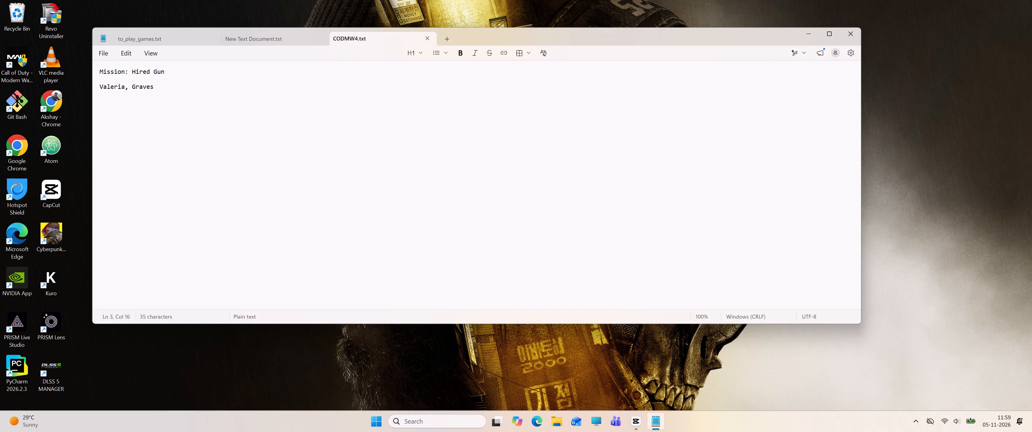
pyautogui.click(808, 36)
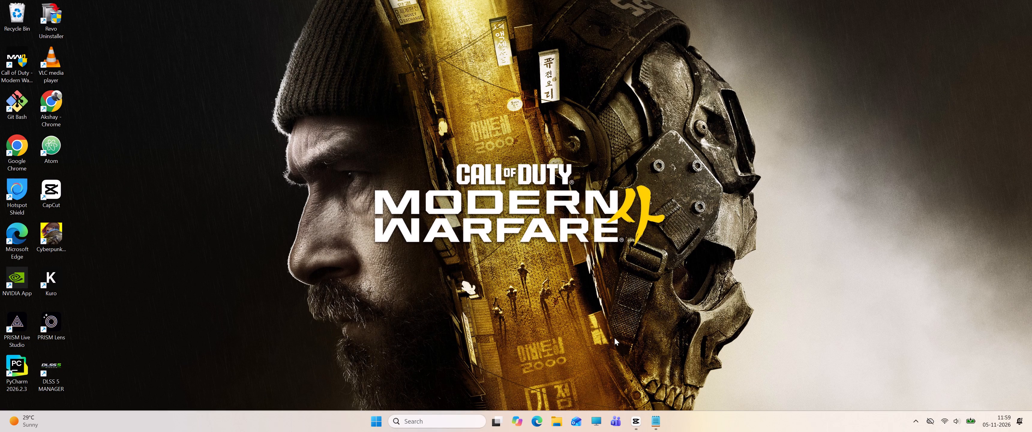
pyautogui.click(635, 430)
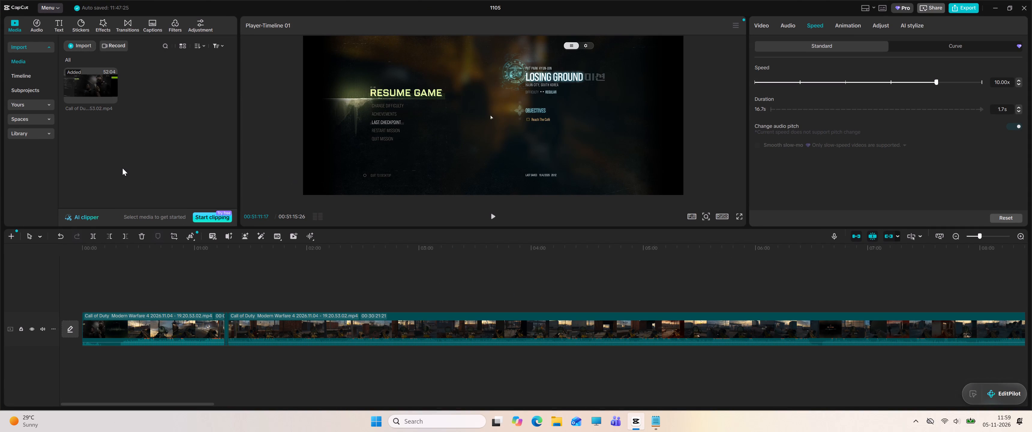
pyautogui.click(78, 49)
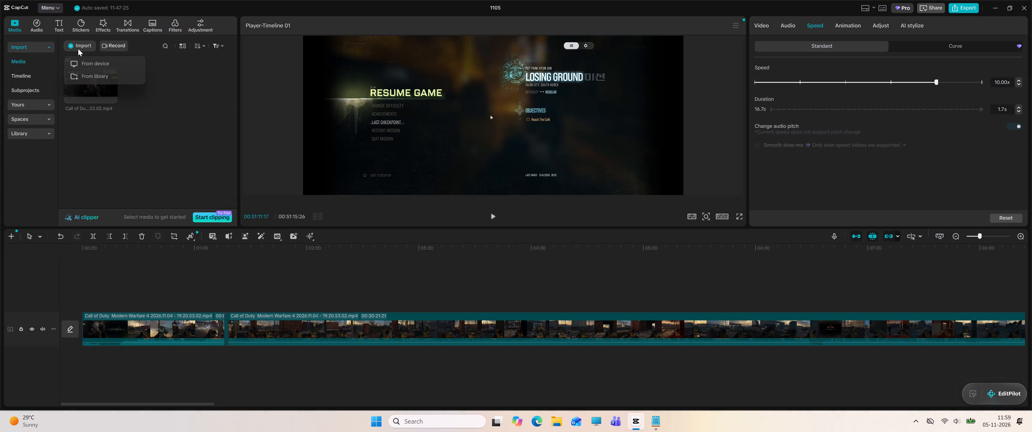
pyautogui.click(90, 65)
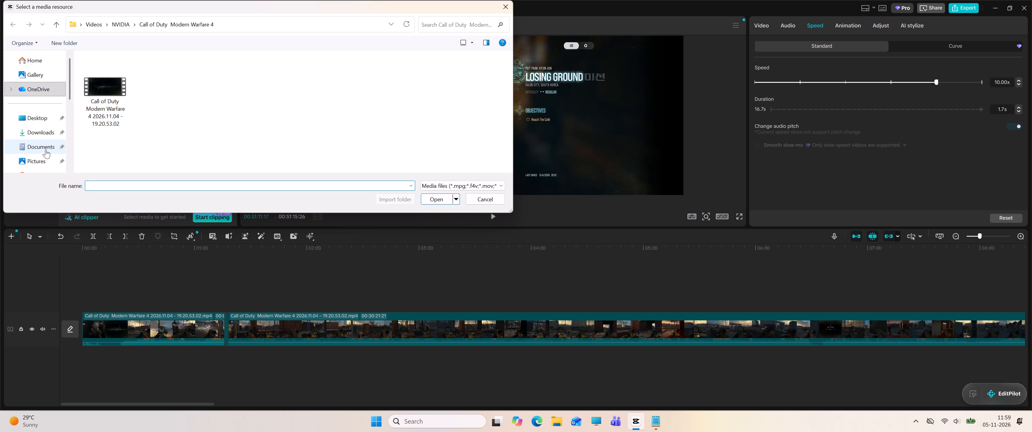
pyautogui.scroll(-3, 47, 151)
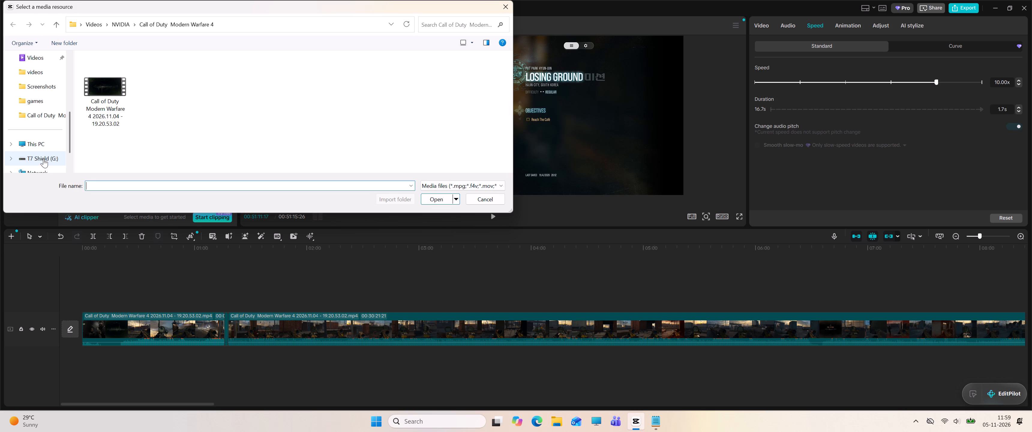
pyautogui.click(40, 160)
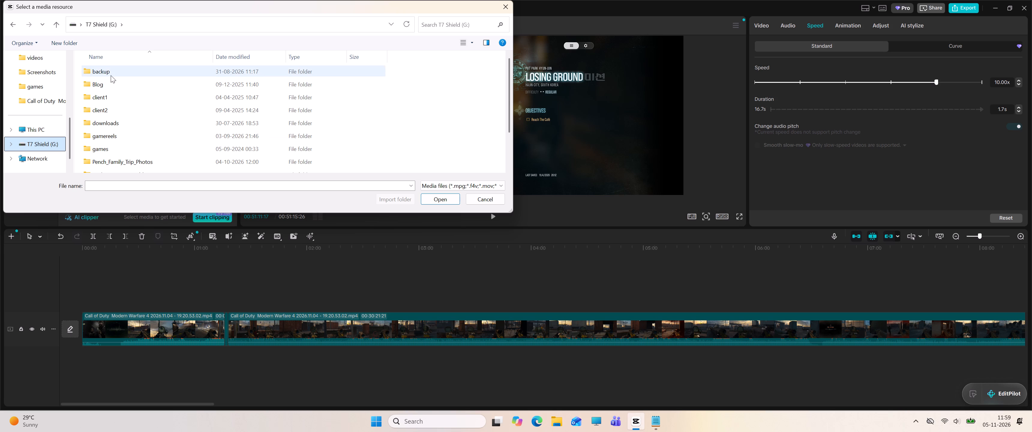
pyautogui.doubleClick(110, 140)
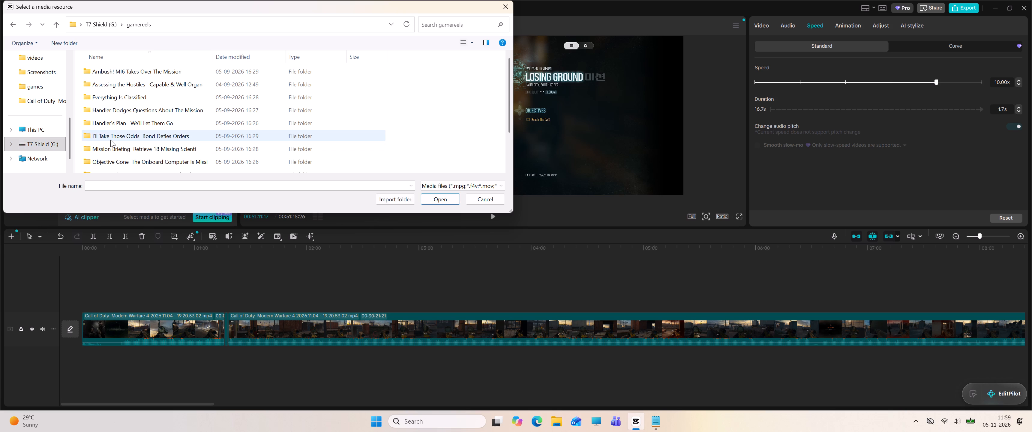
pyautogui.scroll(-10, 133, 122)
pyautogui.scroll(3, 134, 122)
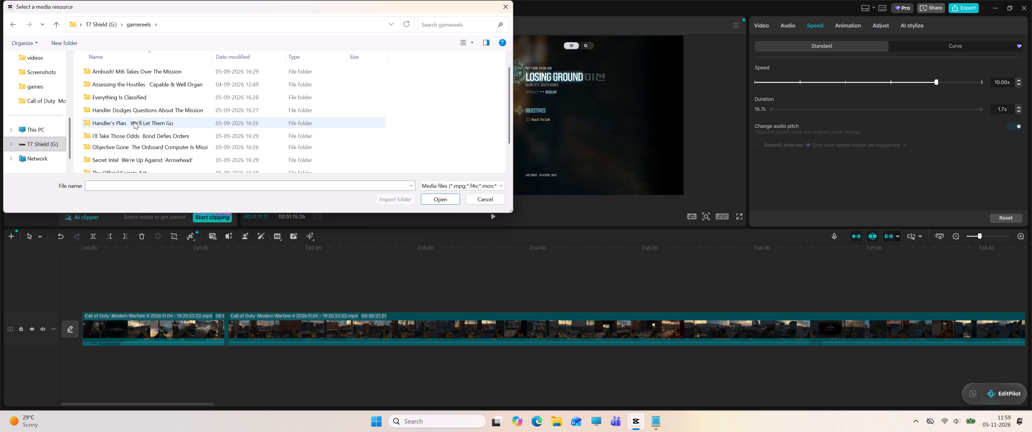
pyautogui.scroll(4, 134, 122)
pyautogui.click(11, 24)
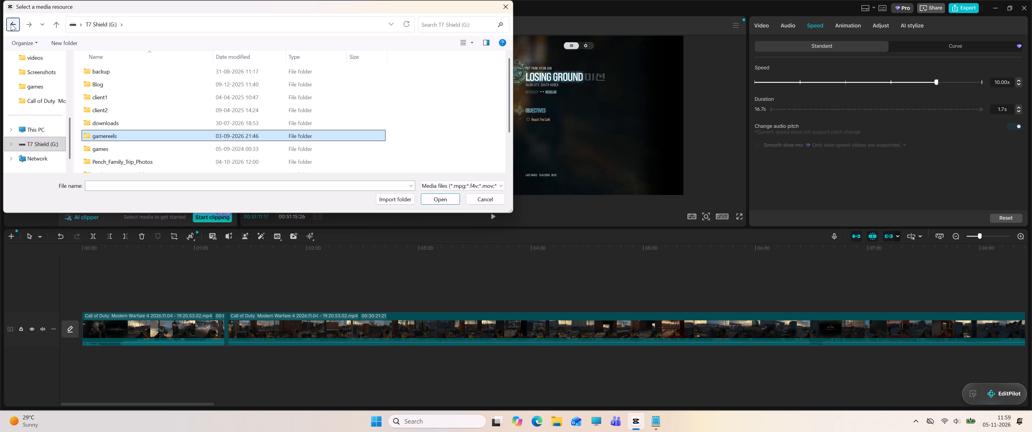
pyautogui.scroll(-6, 121, 148)
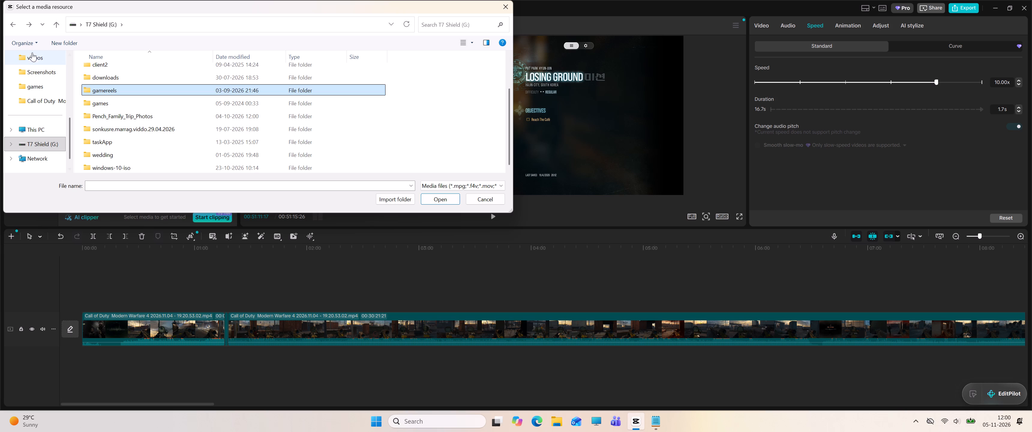
pyautogui.click(10, 24)
pyautogui.click(10, 24)
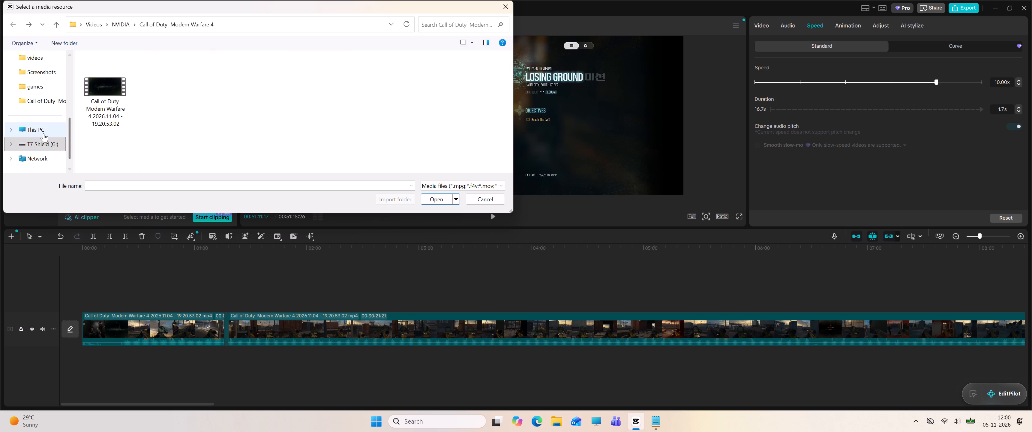
# Import the 007_first_light_p2 video from the games\007_first_light_p2 folder on New Volume (D:) into the project media.
pyautogui.click(43, 133)
pyautogui.doubleClick(243, 82)
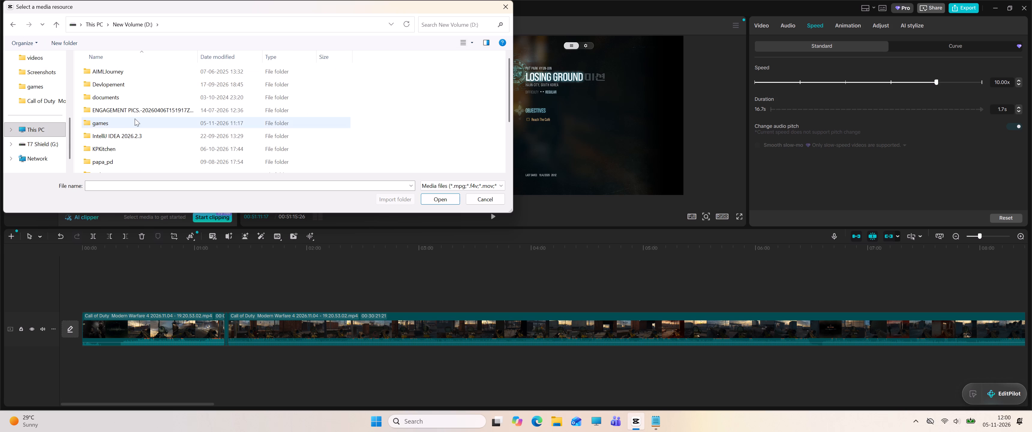
pyautogui.scroll(-1, 124, 112)
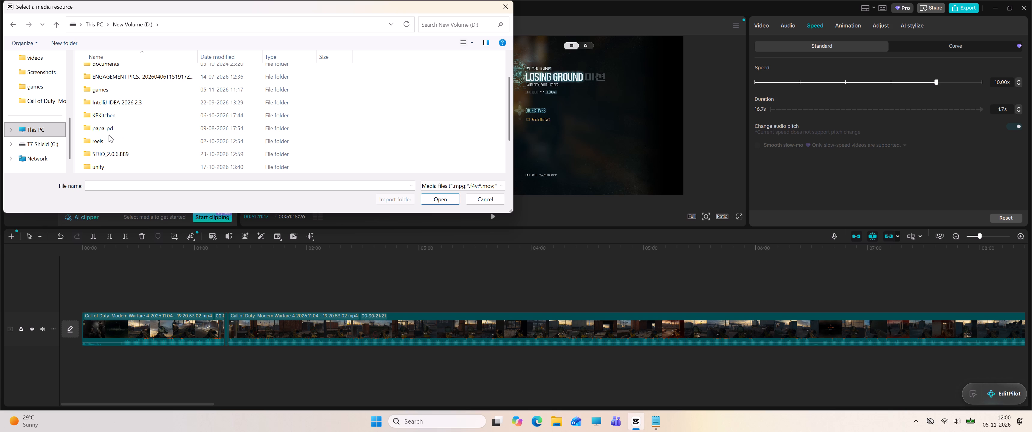
pyautogui.scroll(-1, 133, 131)
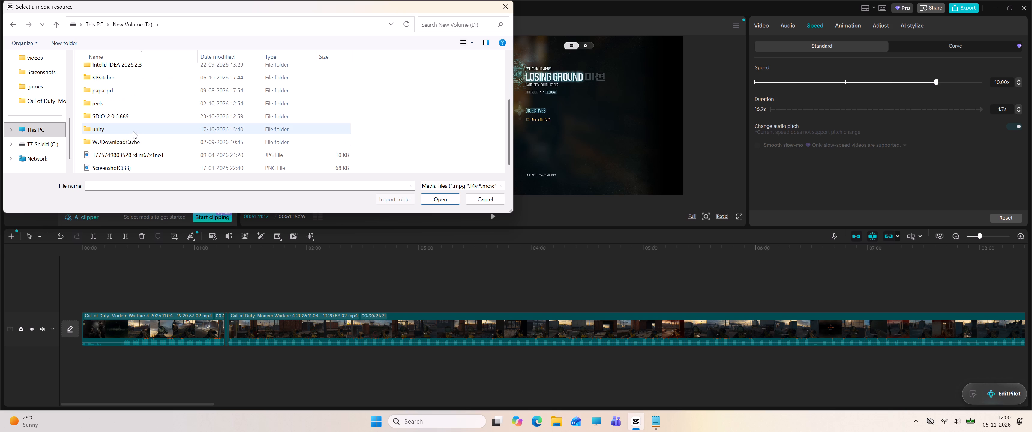
pyautogui.scroll(2, 138, 130)
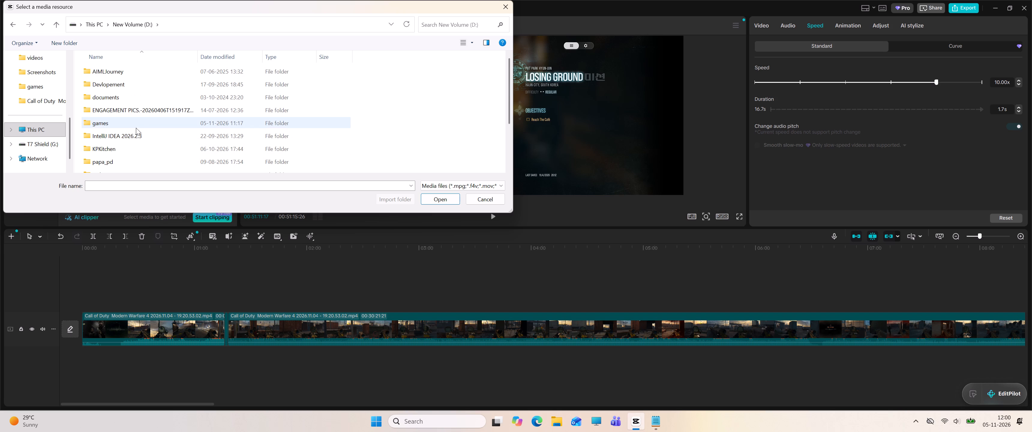
pyautogui.doubleClick(95, 126)
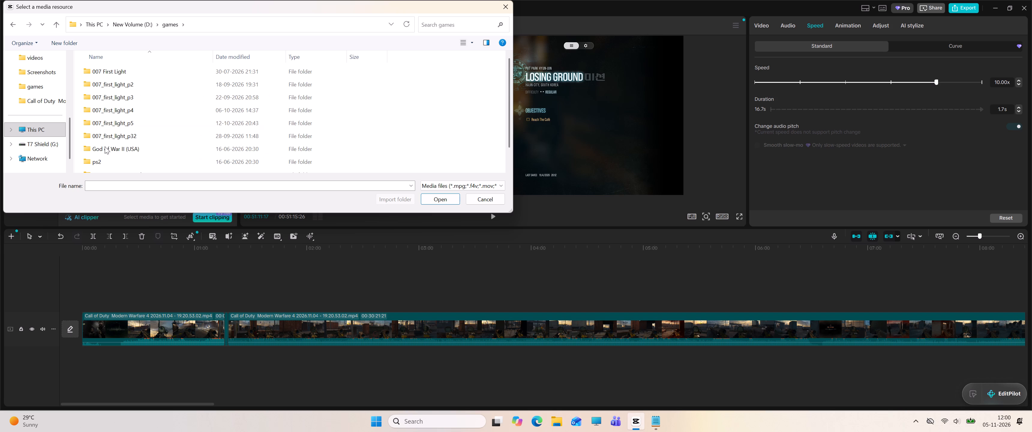
pyautogui.scroll(2, 142, 112)
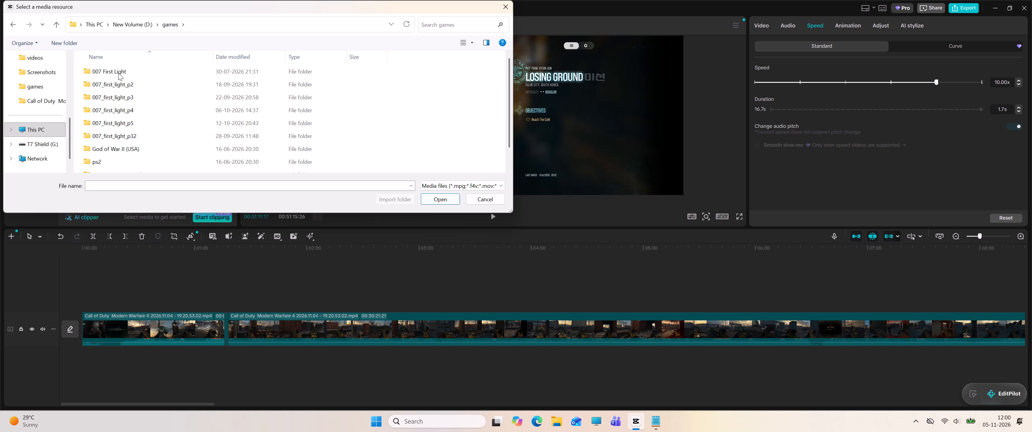
pyautogui.doubleClick(118, 71)
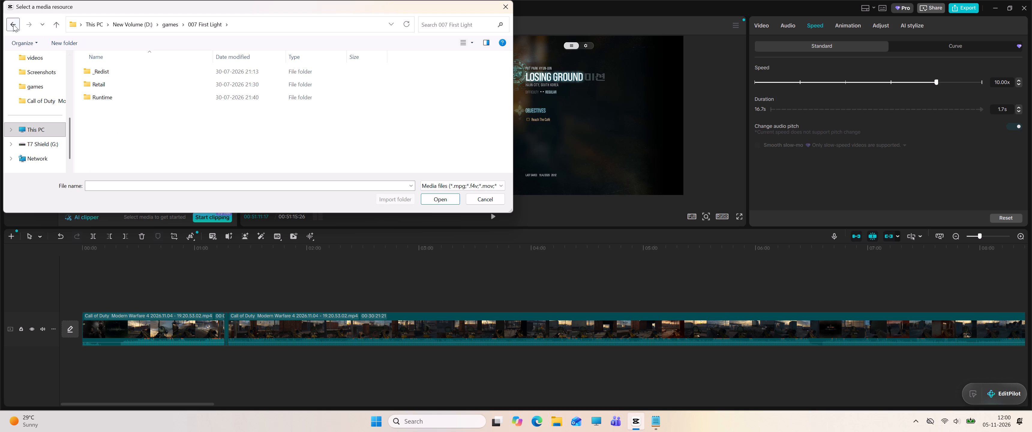
pyautogui.click(13, 24)
pyautogui.doubleClick(103, 81)
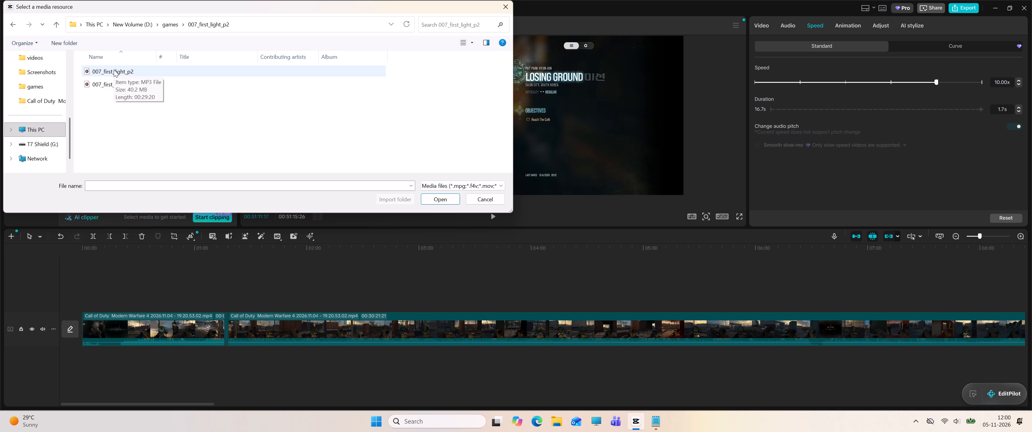
pyautogui.click(118, 85)
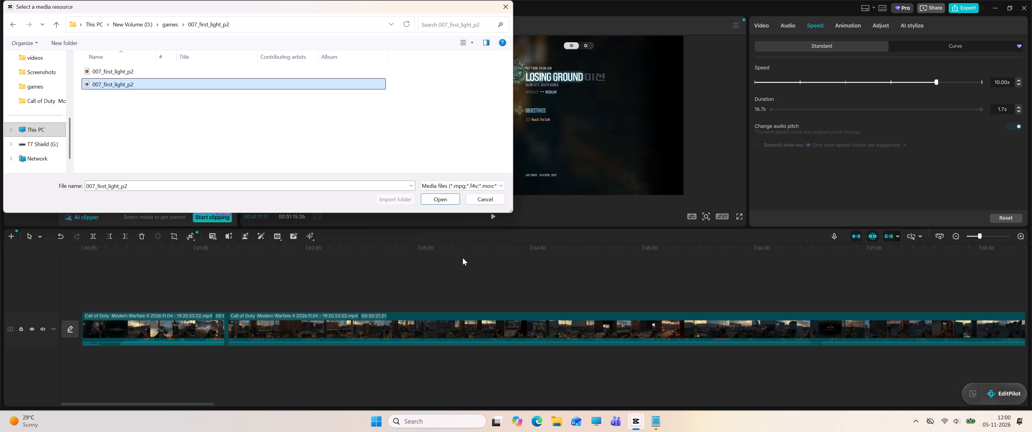
pyautogui.click(432, 202)
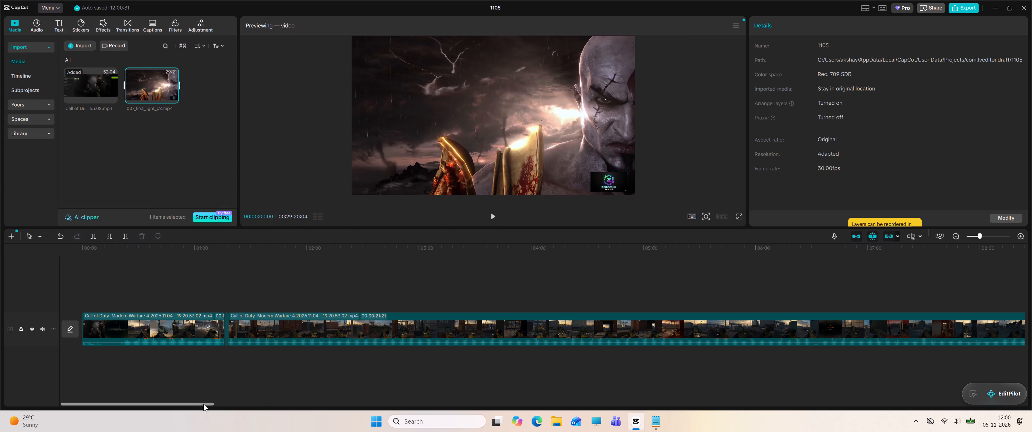
# Add 007_first_light_p2.mp4 to the timeline directly after the end of the Call of Duty recording.
pyautogui.moveTo(203, 404); pyautogui.dragTo(592, 402)
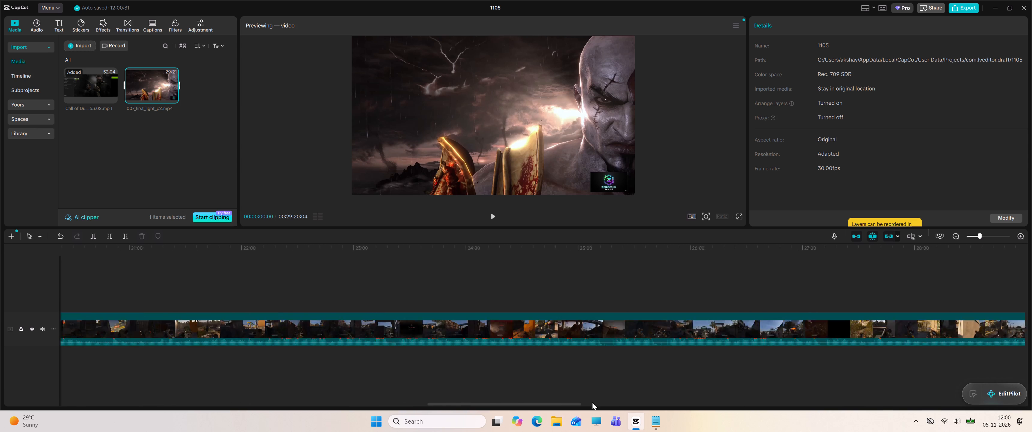
pyautogui.moveTo(592, 402); pyautogui.dragTo(1018, 375)
pyautogui.moveTo(728, 245); pyautogui.dragTo(736, 245)
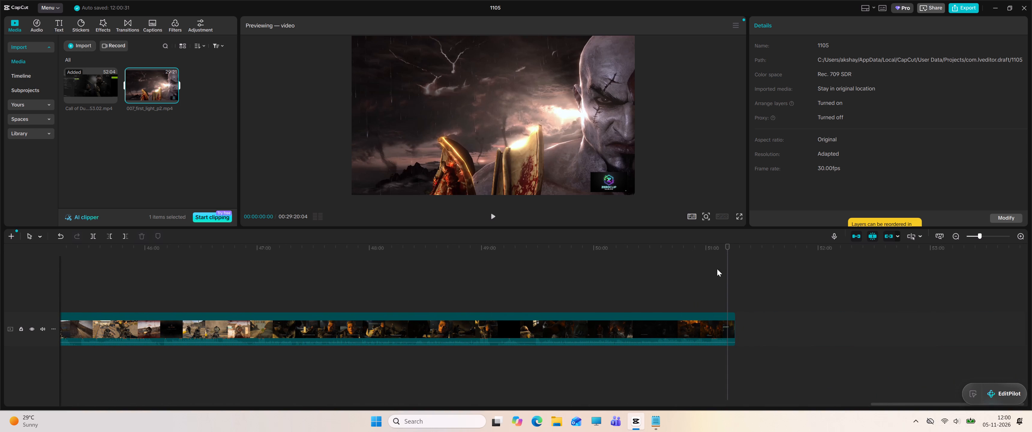
pyautogui.click(664, 290)
pyautogui.moveTo(665, 245); pyautogui.dragTo(700, 246)
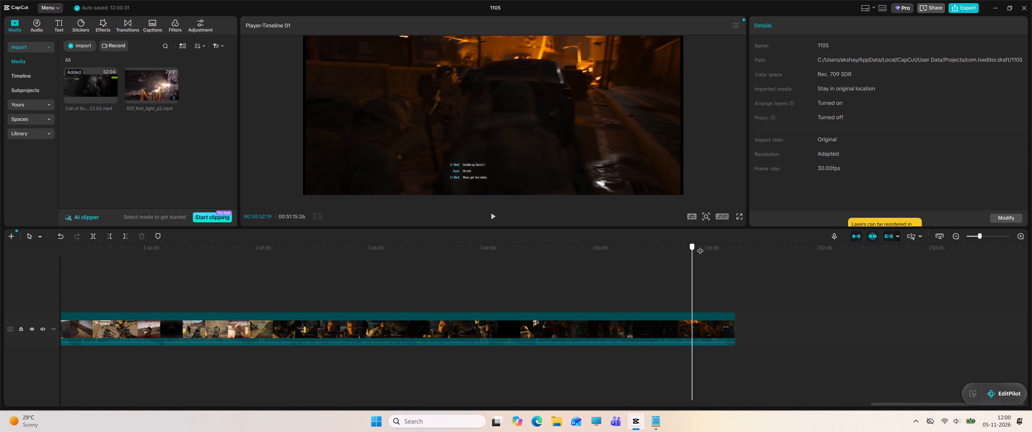
pyautogui.moveTo(700, 246); pyautogui.dragTo(740, 246)
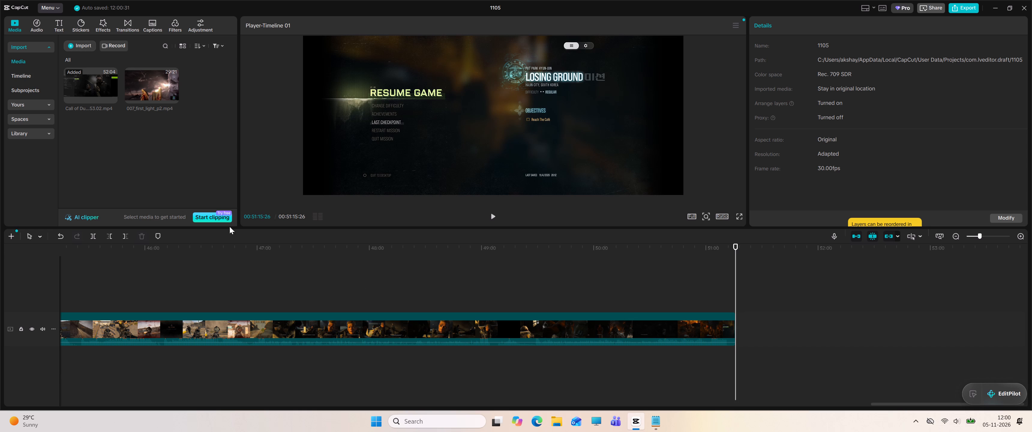
pyautogui.click(173, 97)
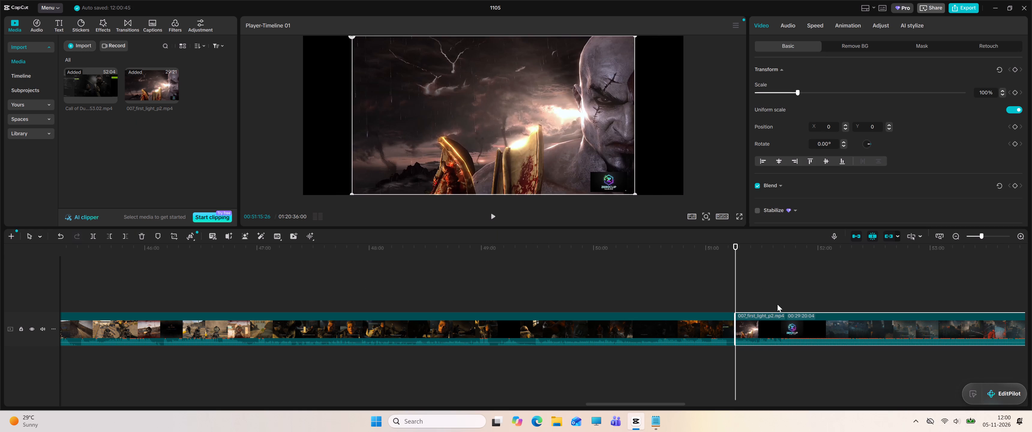
# Play the timeline from the end of the Call of Duty recording to find where the 007 clip's ZeroClip Gaming logo intro ends.
pyautogui.press('space')
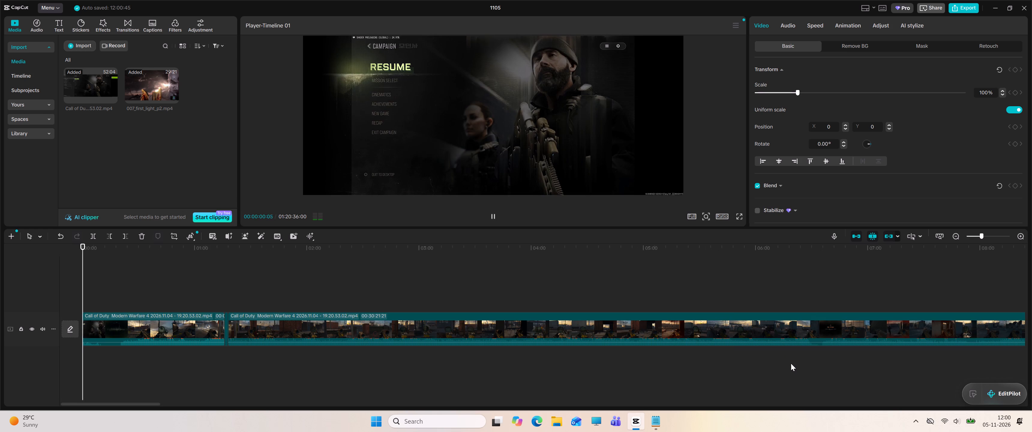
pyautogui.press('space')
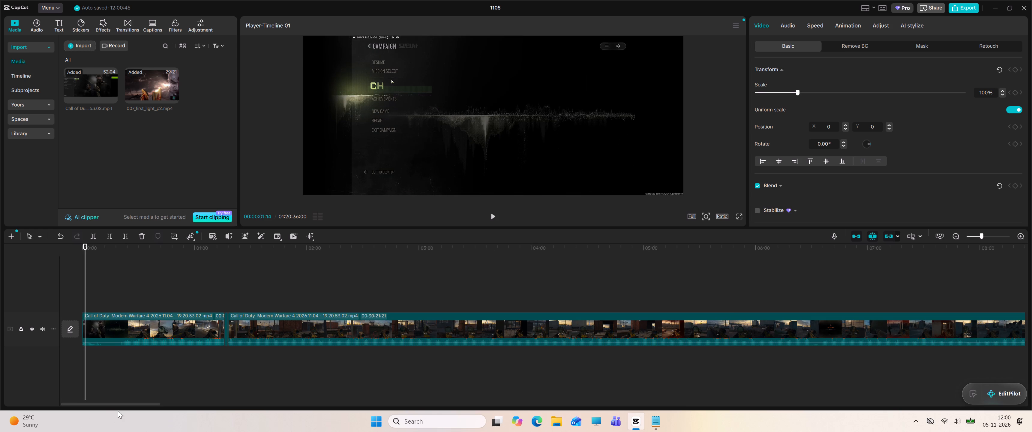
pyautogui.moveTo(108, 402); pyautogui.dragTo(829, 376)
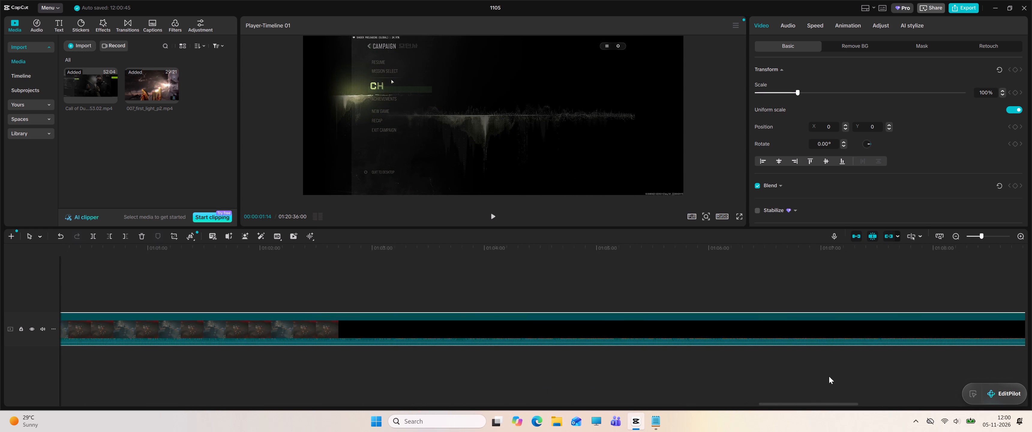
pyautogui.moveTo(829, 376); pyautogui.dragTo(867, 374)
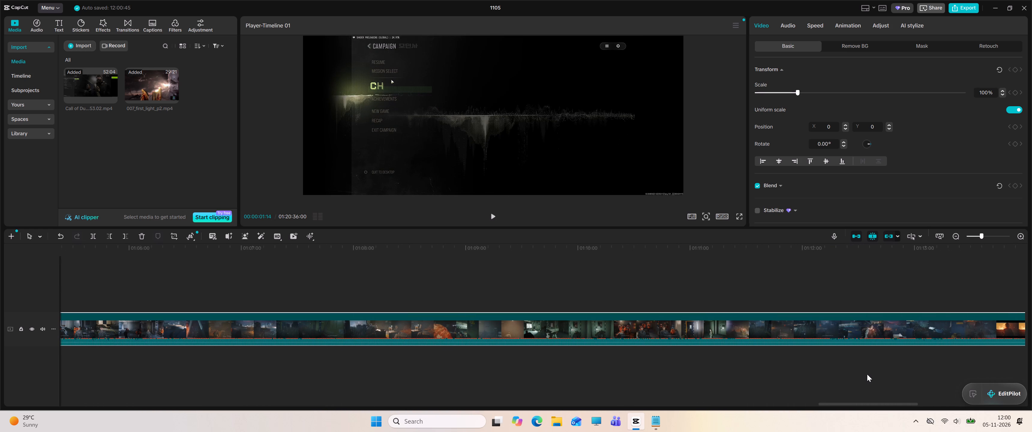
pyautogui.moveTo(867, 374); pyautogui.dragTo(871, 374)
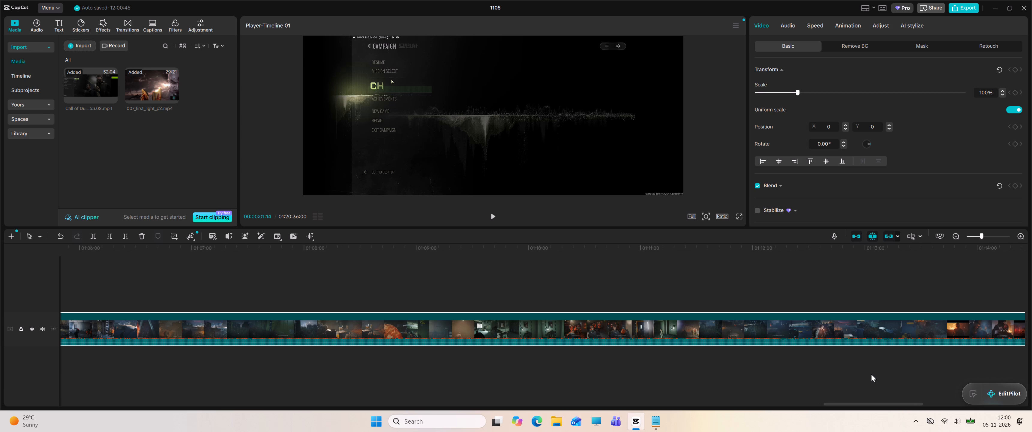
pyautogui.moveTo(871, 374); pyautogui.dragTo(676, 379)
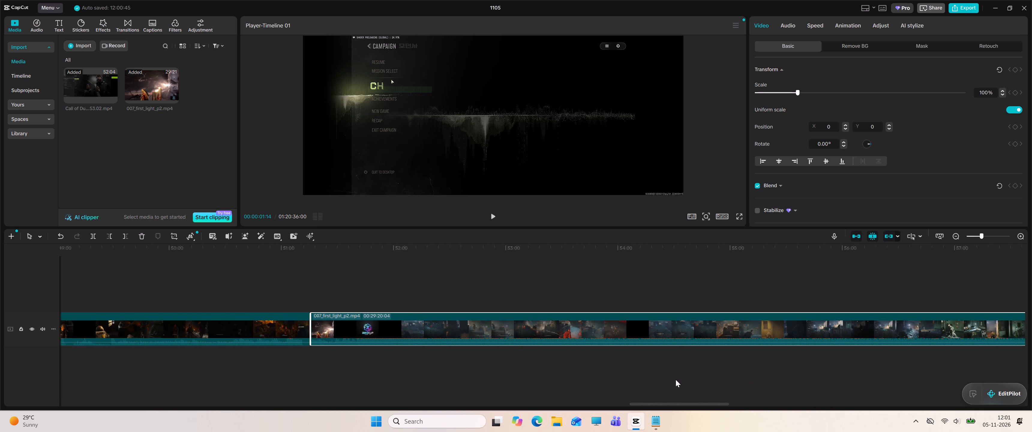
pyautogui.moveTo(676, 379); pyautogui.dragTo(674, 380)
pyautogui.click(334, 246)
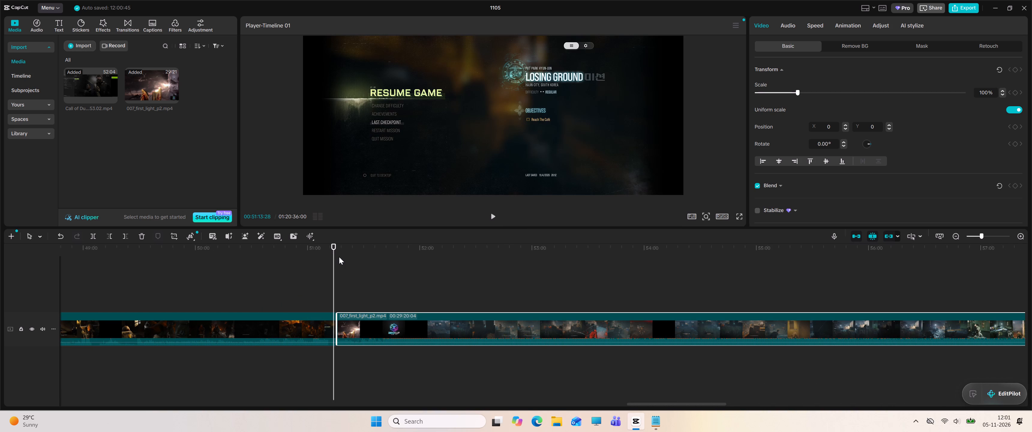
pyautogui.press('space')
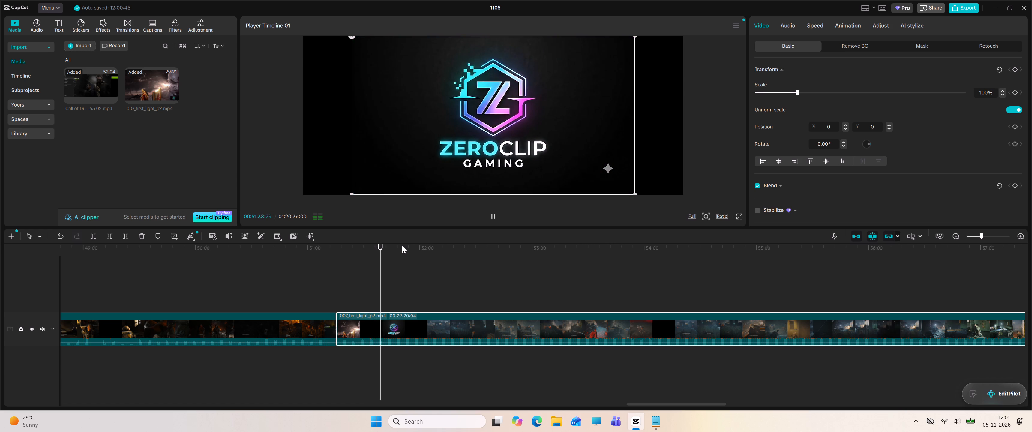
pyautogui.press('space')
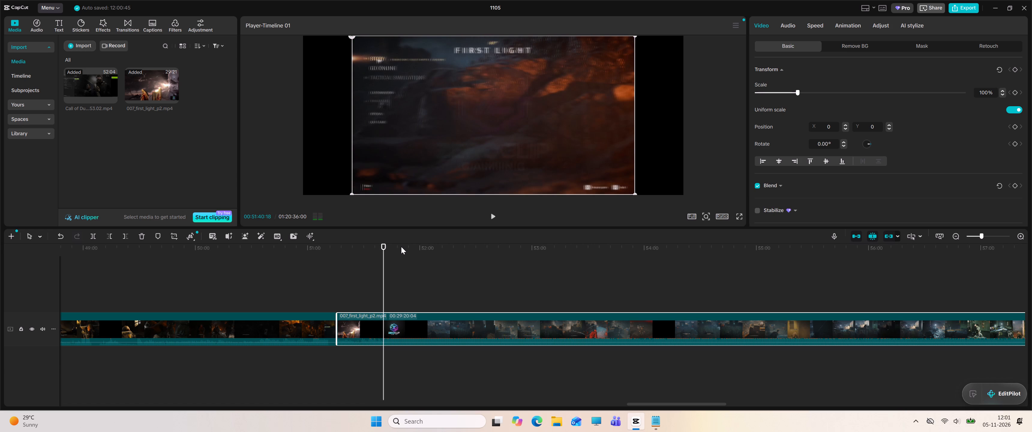
# Split 007_first_light_p2.mp4 at 00:51:38:10, at the end of the ZeroClip Gaming logo, and delete everything after the cut.
pyautogui.moveTo(383, 244); pyautogui.dragTo(381, 244)
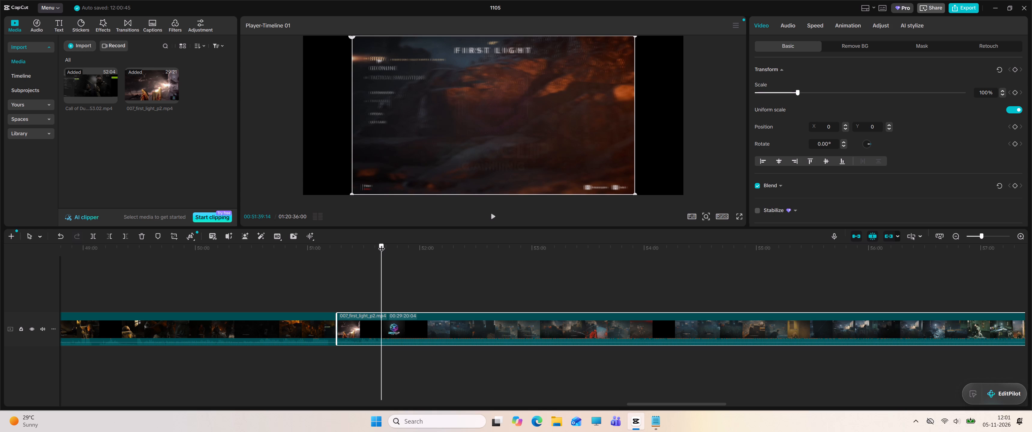
pyautogui.moveTo(381, 244); pyautogui.dragTo(379, 244)
pyautogui.click(399, 323)
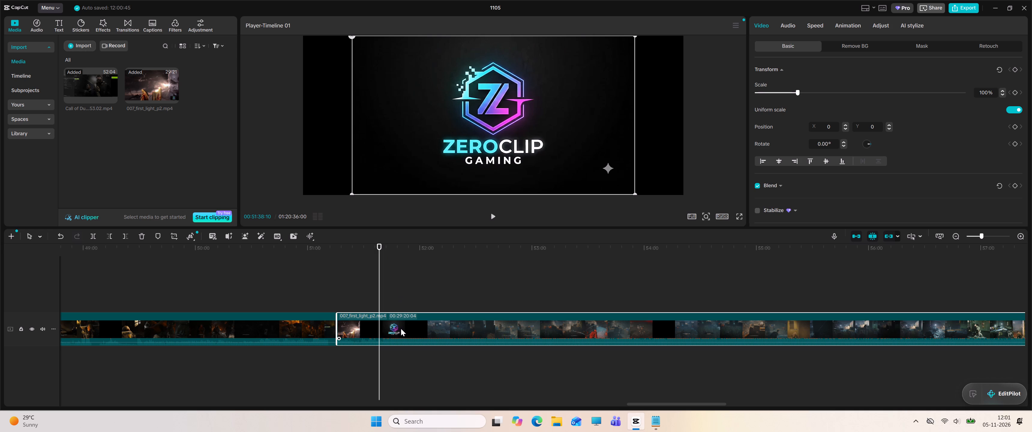
pyautogui.click(93, 236)
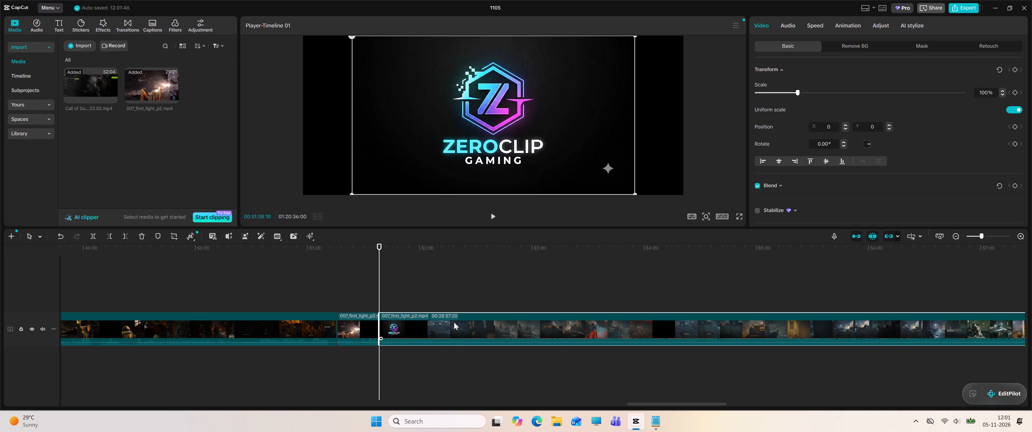
pyautogui.press('Delete')
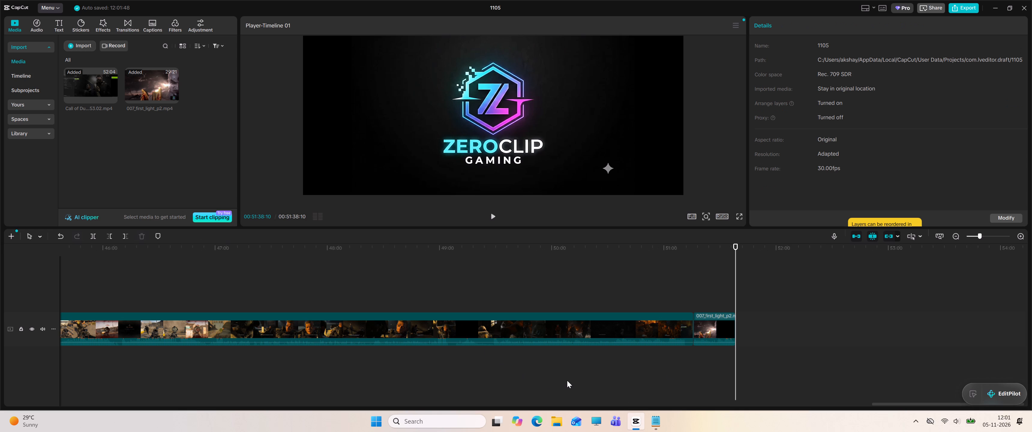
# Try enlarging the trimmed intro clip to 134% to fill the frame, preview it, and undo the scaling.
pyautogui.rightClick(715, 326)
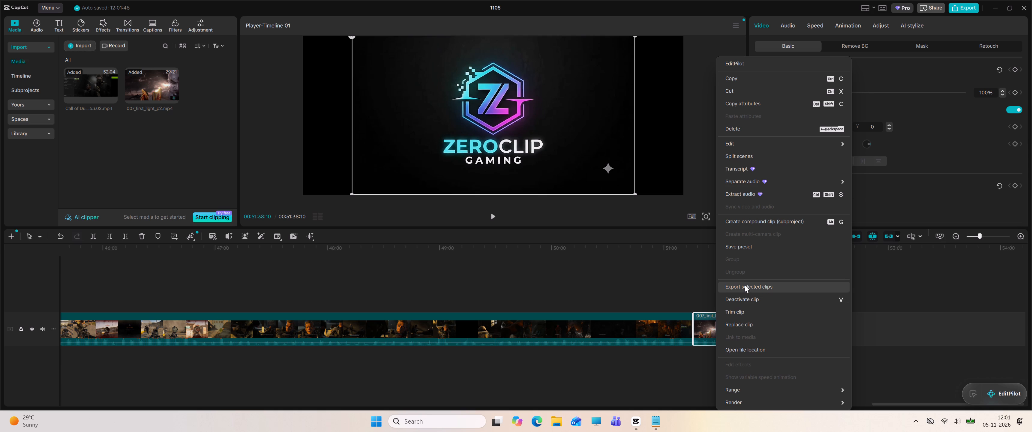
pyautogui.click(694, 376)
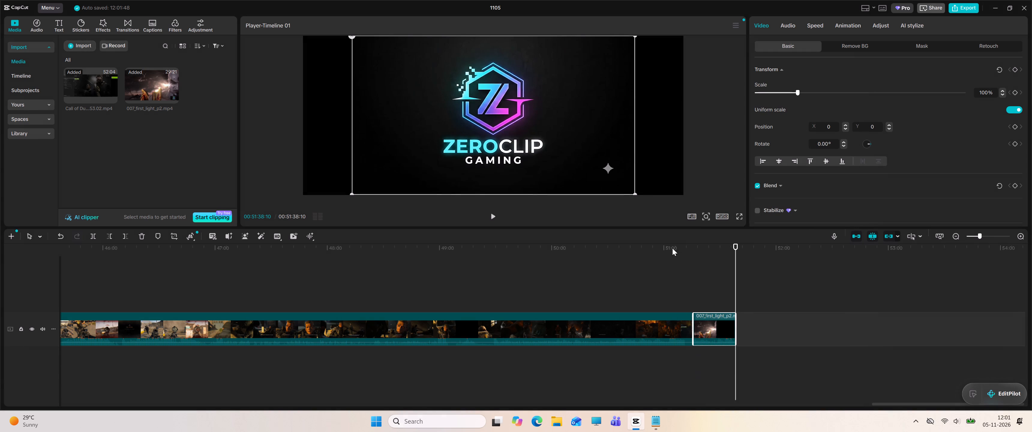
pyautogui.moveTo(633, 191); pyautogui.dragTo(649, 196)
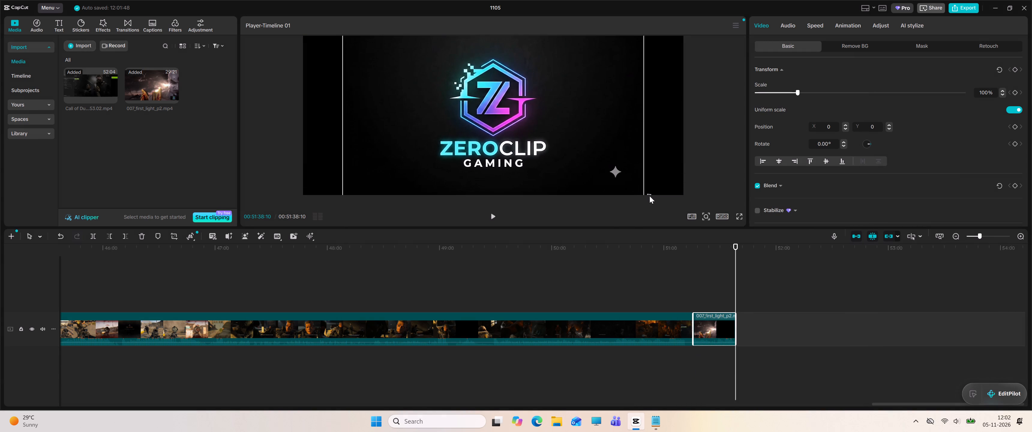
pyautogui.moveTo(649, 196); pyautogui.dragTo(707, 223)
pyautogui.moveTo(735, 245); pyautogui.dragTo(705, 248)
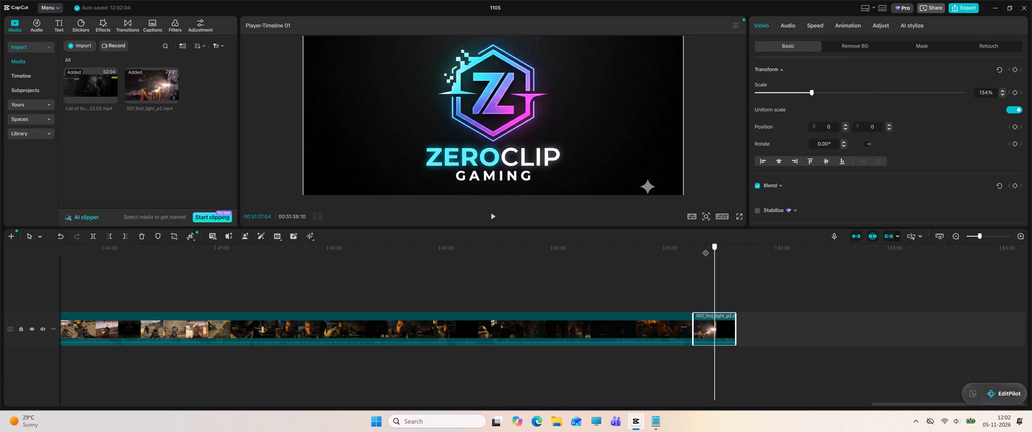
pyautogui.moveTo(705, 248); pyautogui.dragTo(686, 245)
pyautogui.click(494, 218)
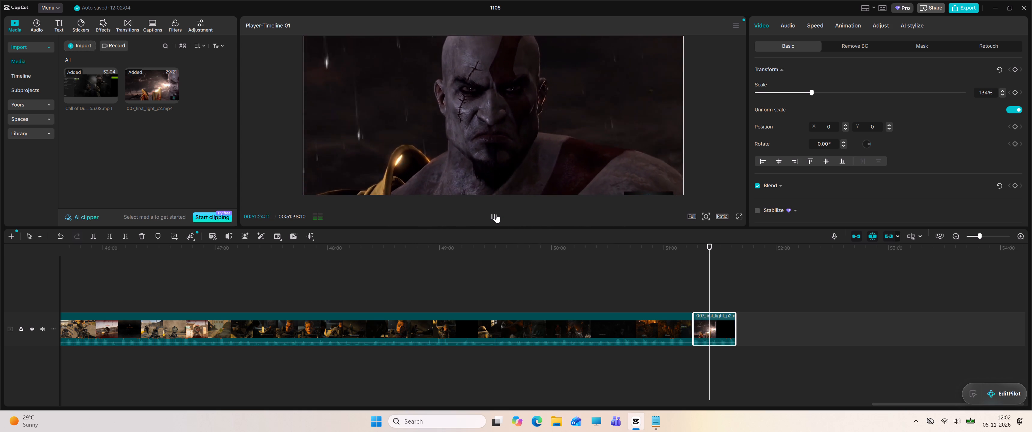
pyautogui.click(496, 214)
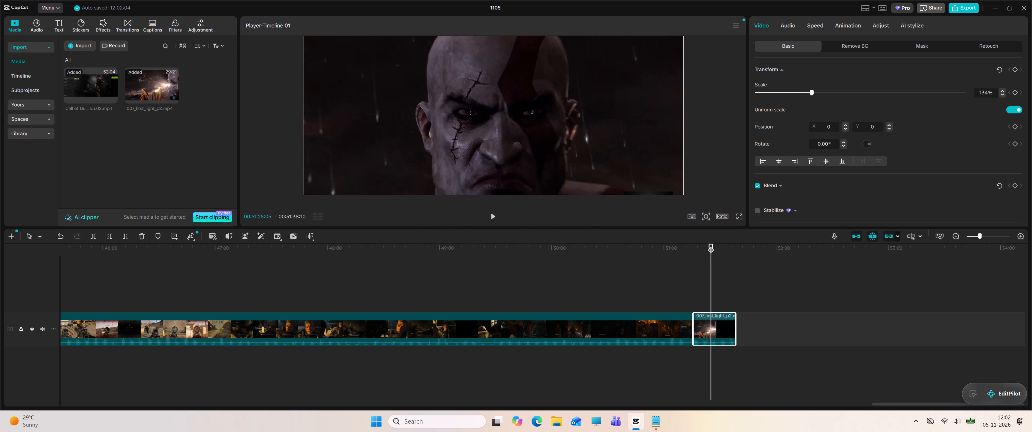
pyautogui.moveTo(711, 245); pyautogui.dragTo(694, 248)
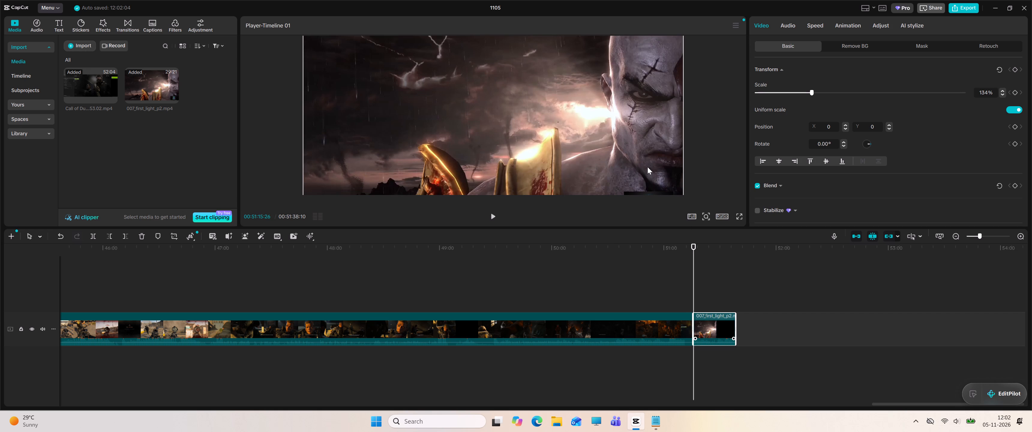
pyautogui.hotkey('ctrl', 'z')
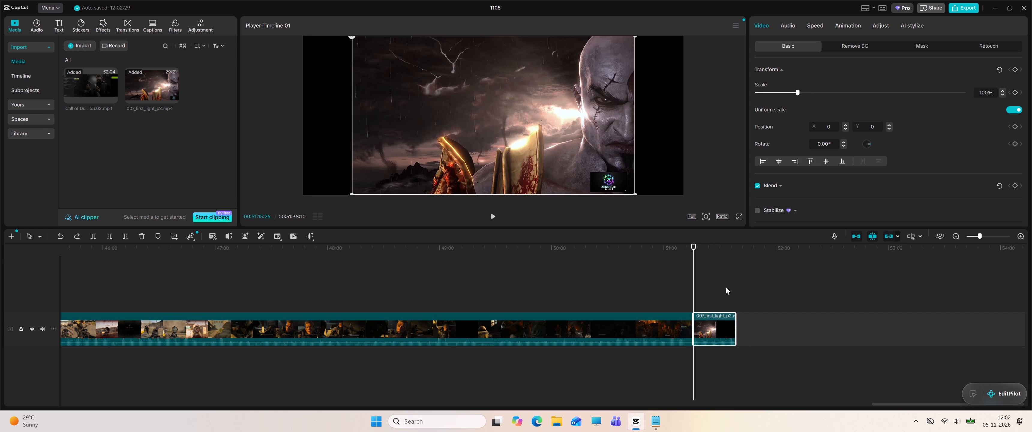
# Start exporting only the trimmed intro clip and title the export ZeroClipGamingIntro.
pyautogui.rightClick(716, 333)
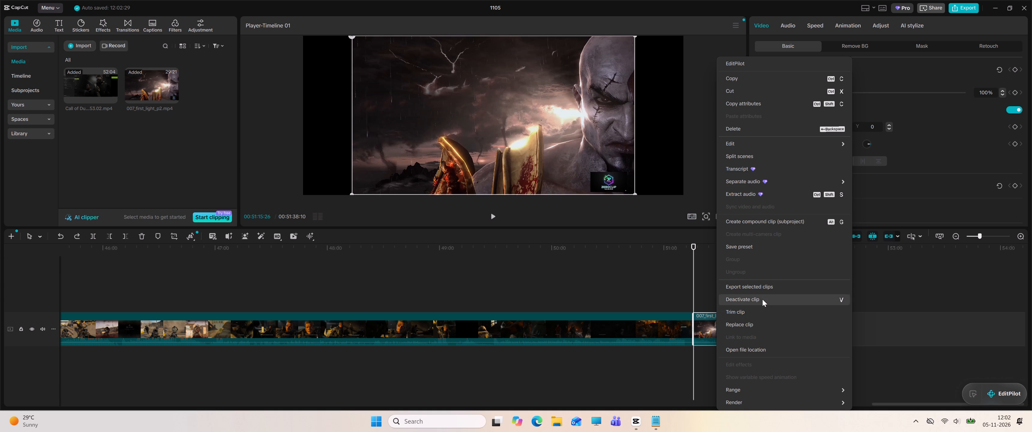
pyautogui.click(757, 289)
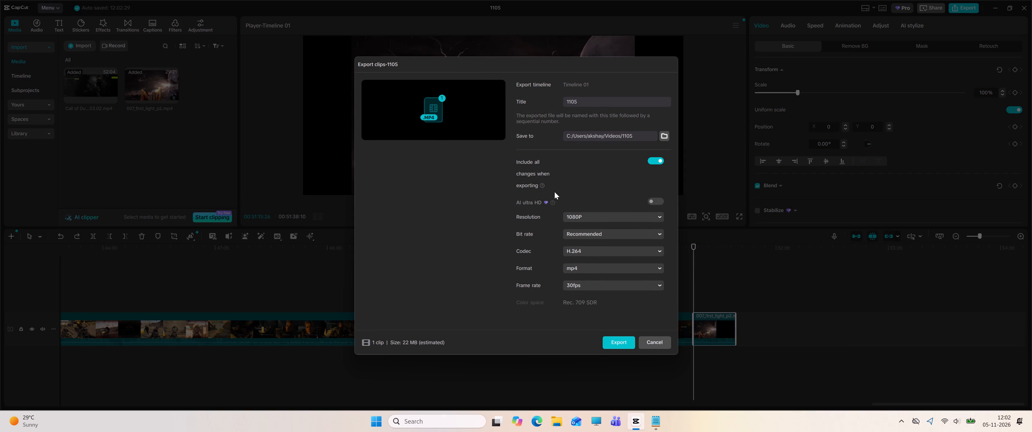
pyautogui.click(587, 98)
pyautogui.hotkey('ctrl', 'a')
pyautogui.write('Zerocl')
pyautogui.press('BackSpace')
pyautogui.press('BackSpace')
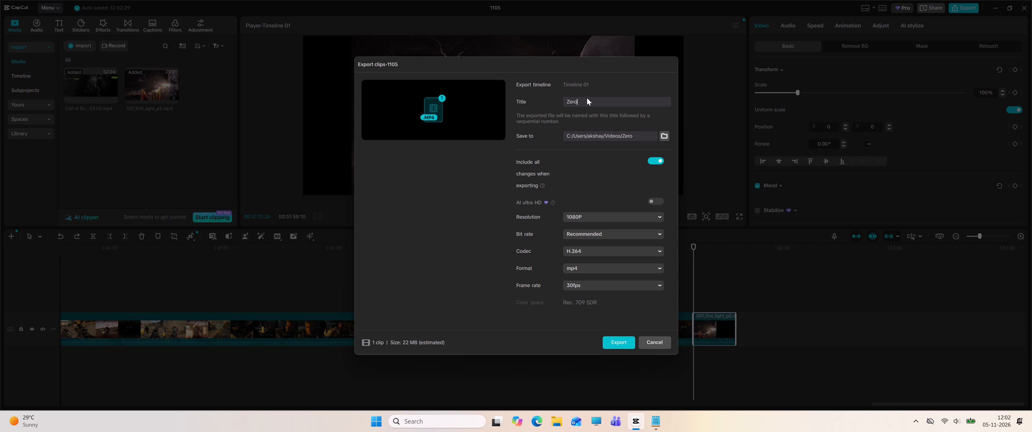
pyautogui.write('ClipGaming')
pyautogui.write('Intro')
# Set the export resolution to 4K and export the ZeroClipGamingIntro clip as an H.264 mp4 at 30fps.
pyautogui.click(635, 217)
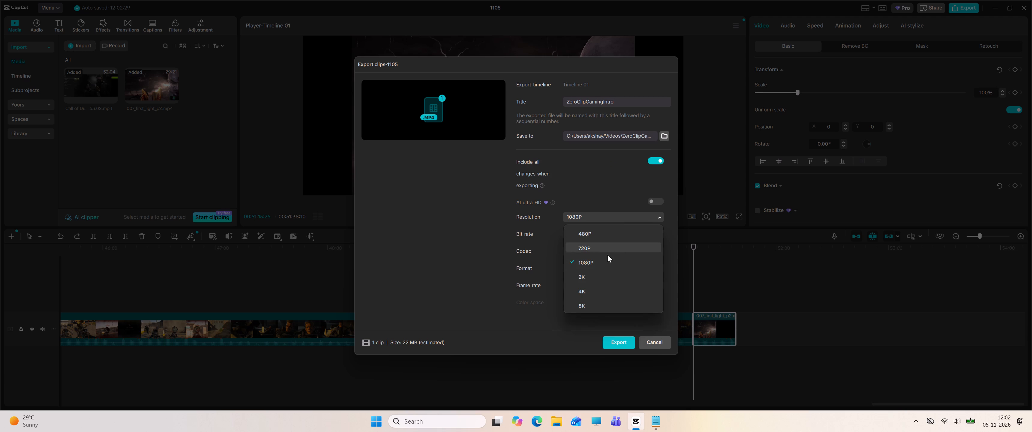
pyautogui.click(584, 289)
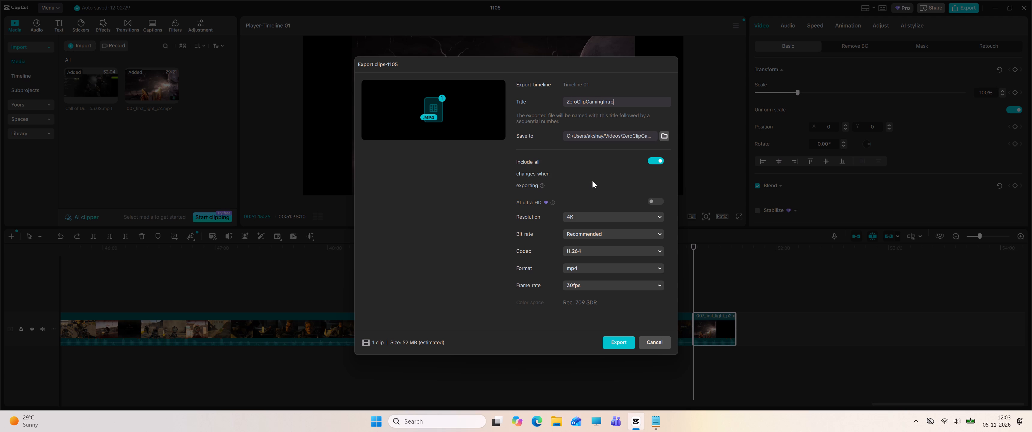
pyautogui.click(591, 219)
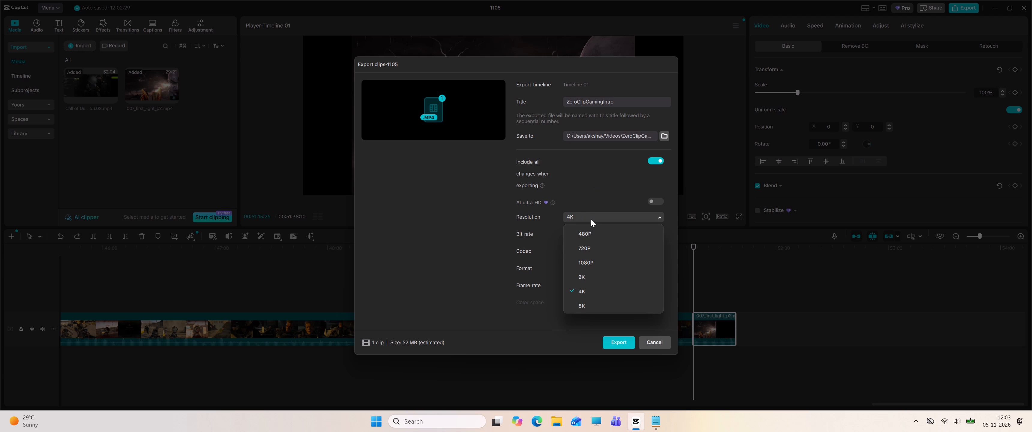
pyautogui.click(581, 288)
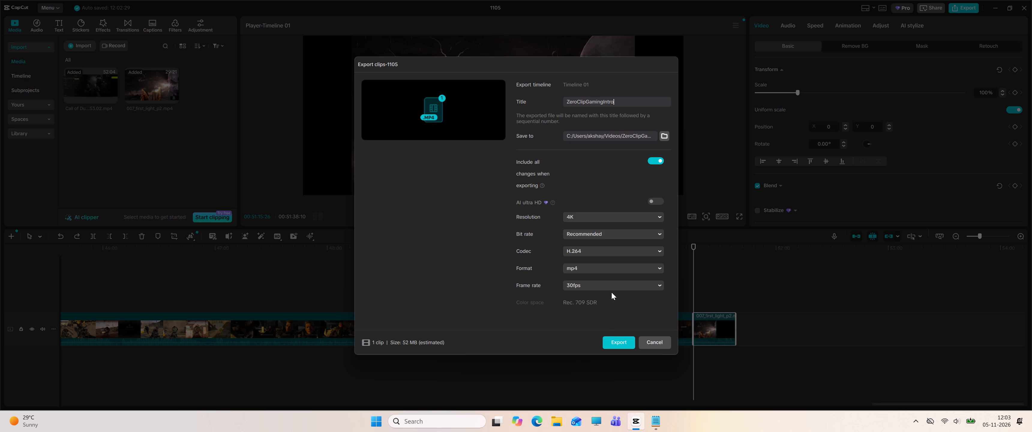
pyautogui.scroll(2, 595, 226)
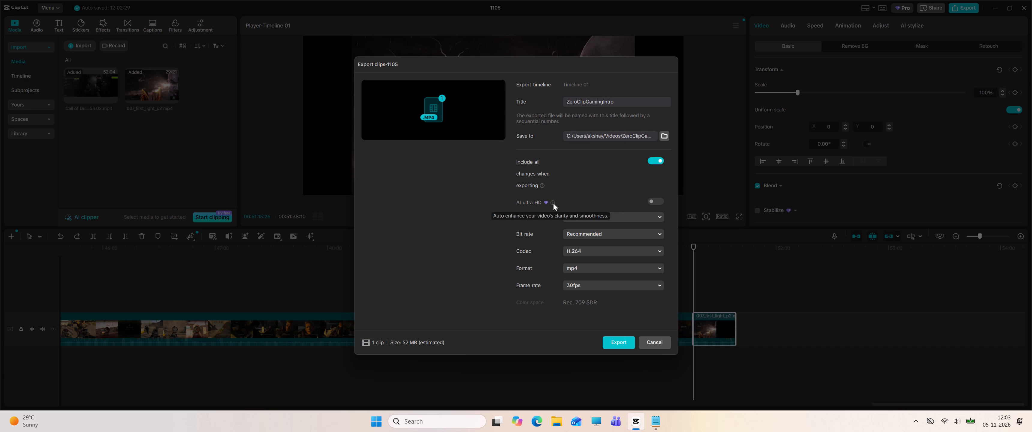
pyautogui.scroll(-3, 562, 240)
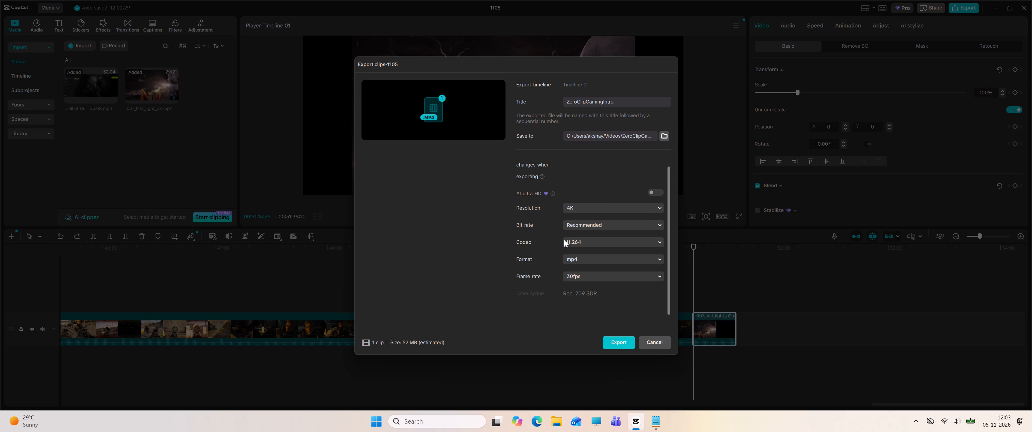
pyautogui.scroll(-3, 568, 240)
pyautogui.scroll(2, 589, 247)
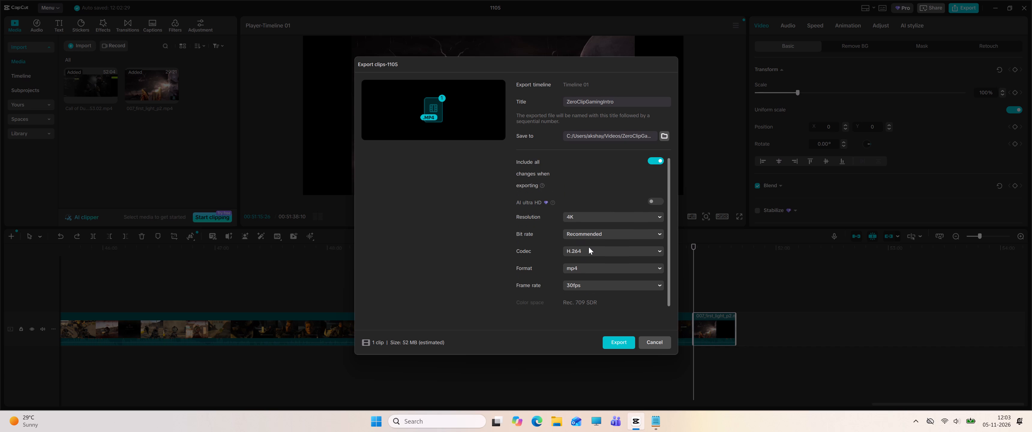
pyautogui.click(620, 342)
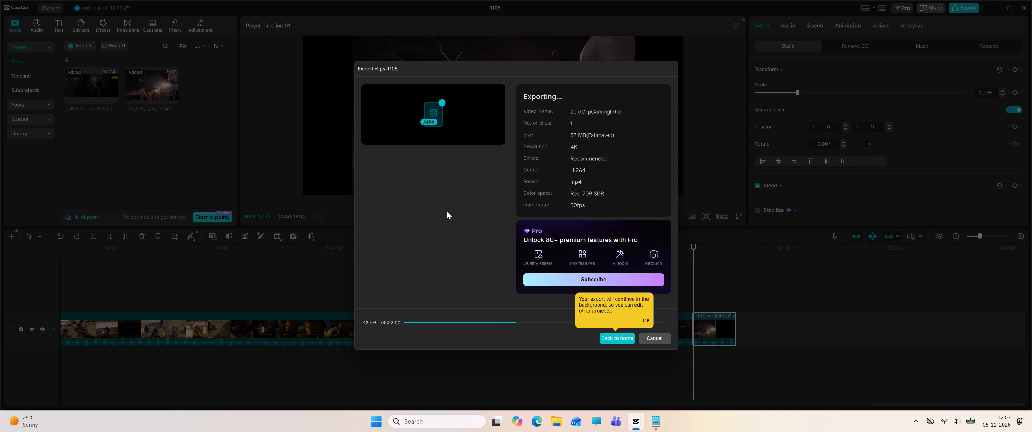
pyautogui.click(646, 320)
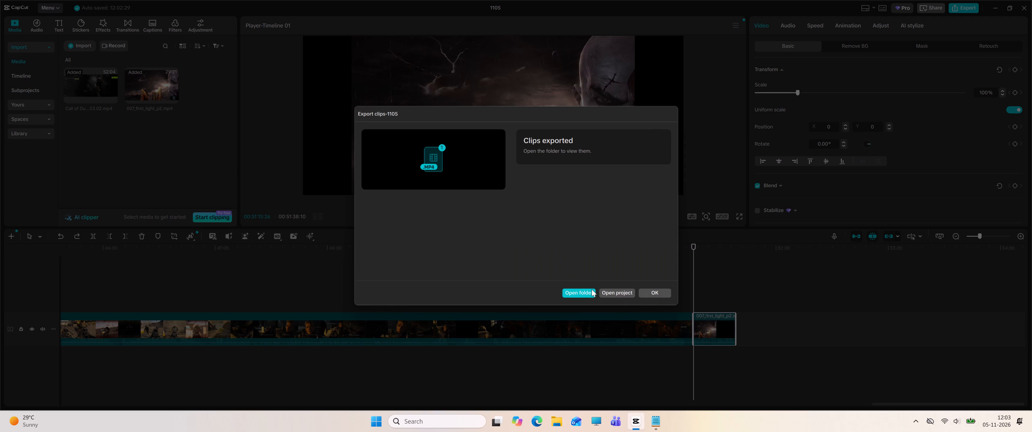
# Open the export folder and play ZeroClipGamingIntro-1 in VLC media player to check the exported intro, then close the player.
pyautogui.click(584, 292)
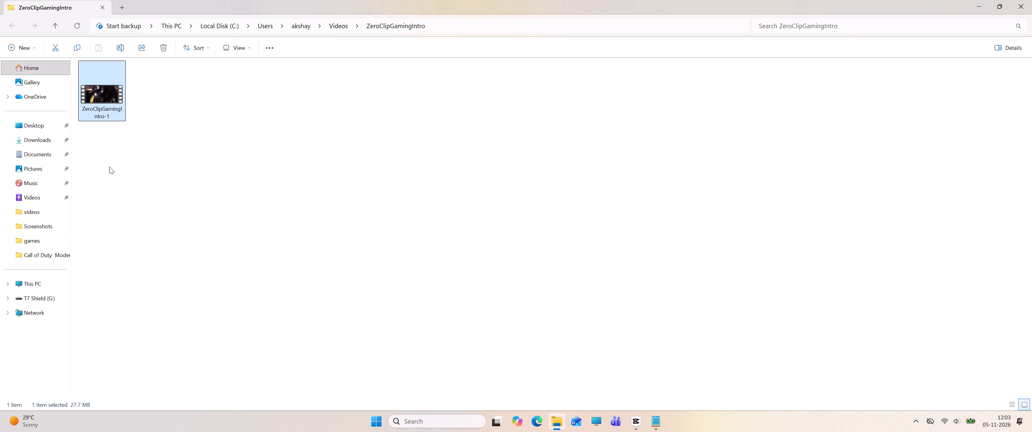
pyautogui.click(128, 170)
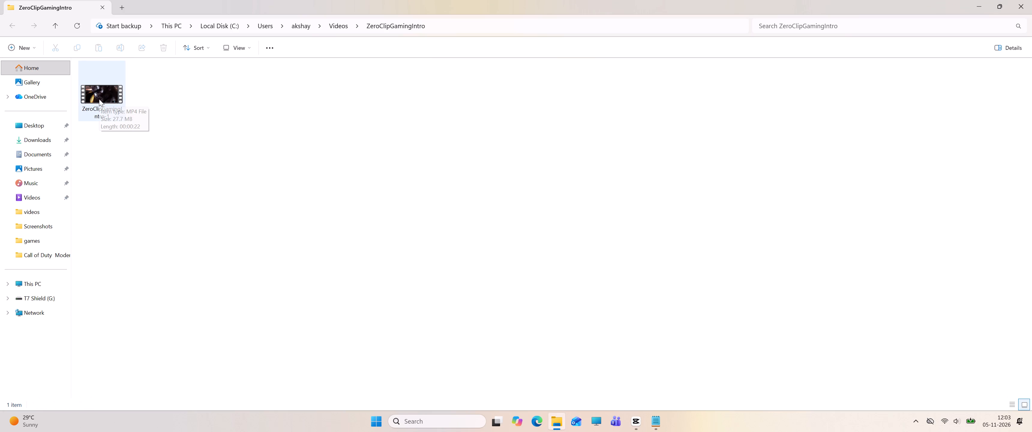
pyautogui.rightClick(99, 99)
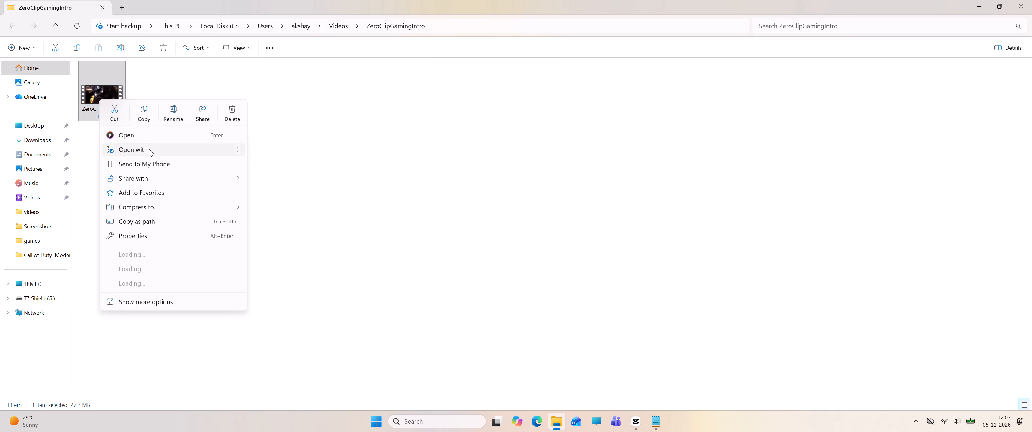
pyautogui.click(264, 188)
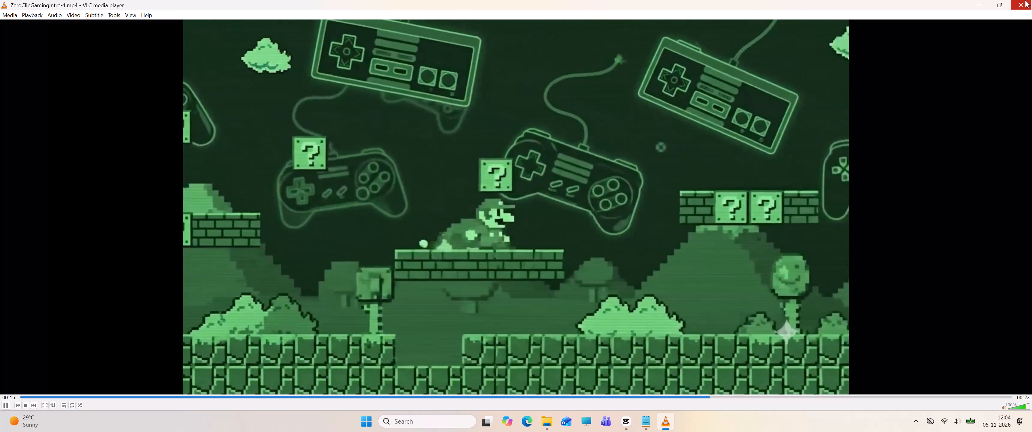
pyautogui.click(1025, 0)
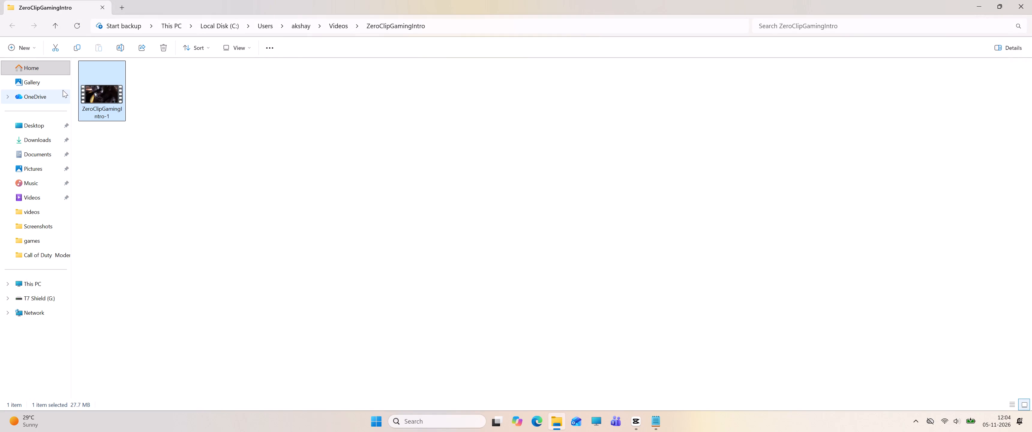
# Play ZeroClipGamingIntro-1 in Media Player, skipping ahead through the intro to check its picture, and close the player.
pyautogui.doubleClick(94, 94)
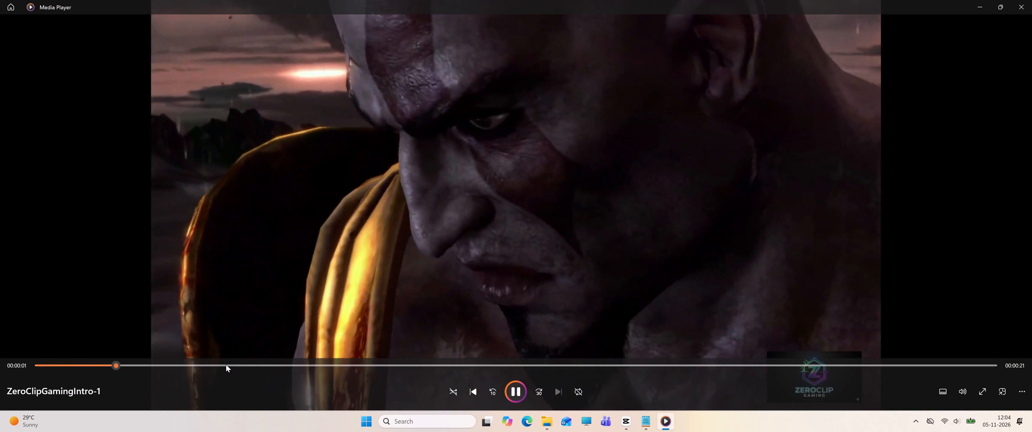
pyautogui.click(226, 364)
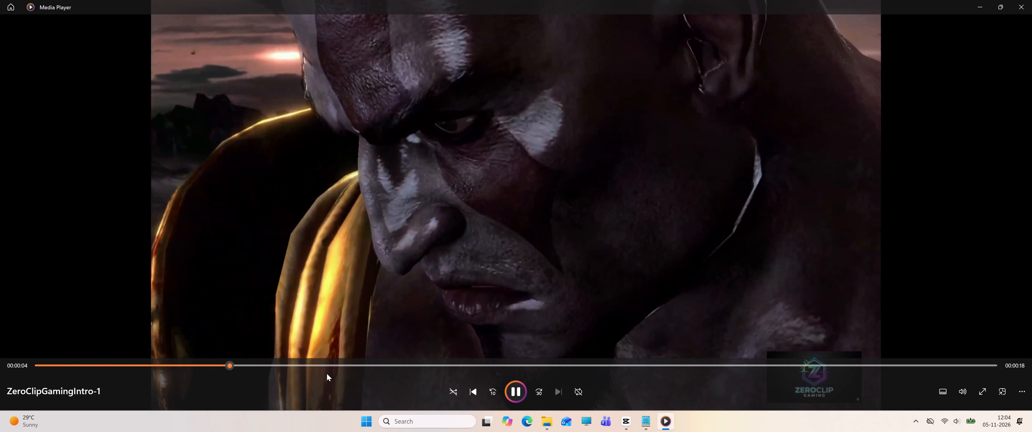
pyautogui.click(315, 364)
pyautogui.click(340, 364)
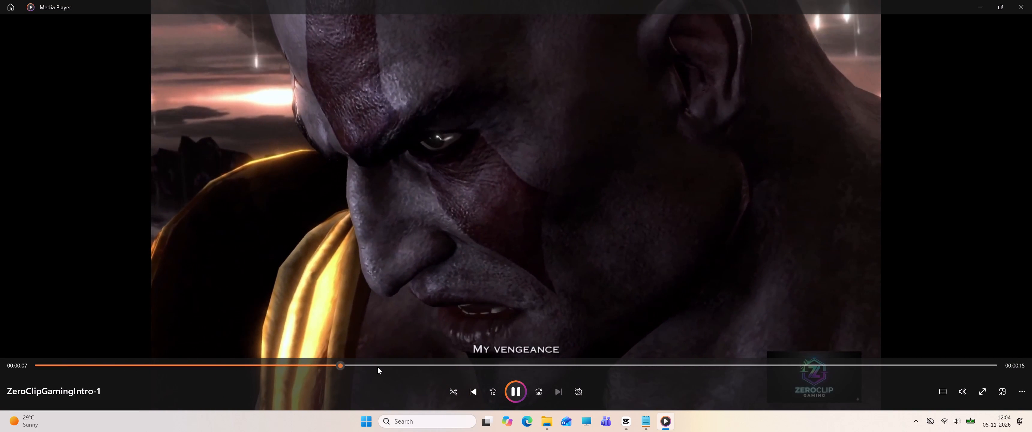
pyautogui.click(528, 366)
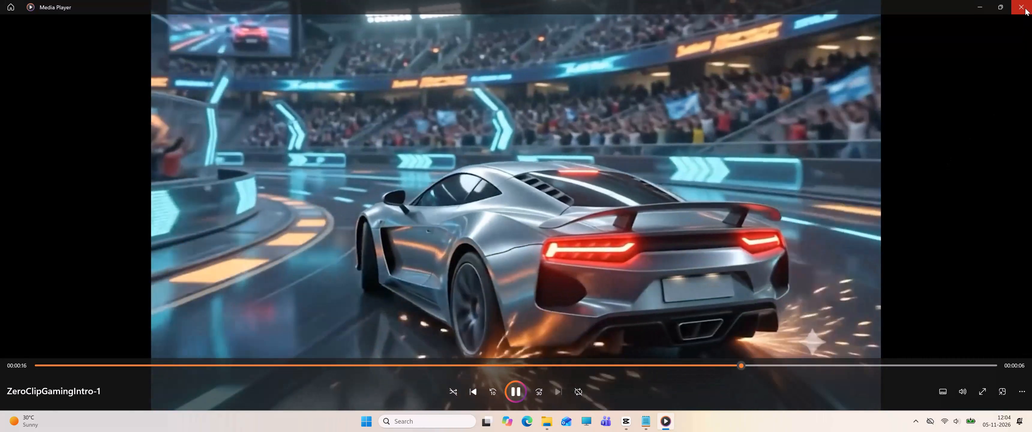
pyautogui.click(1025, 8)
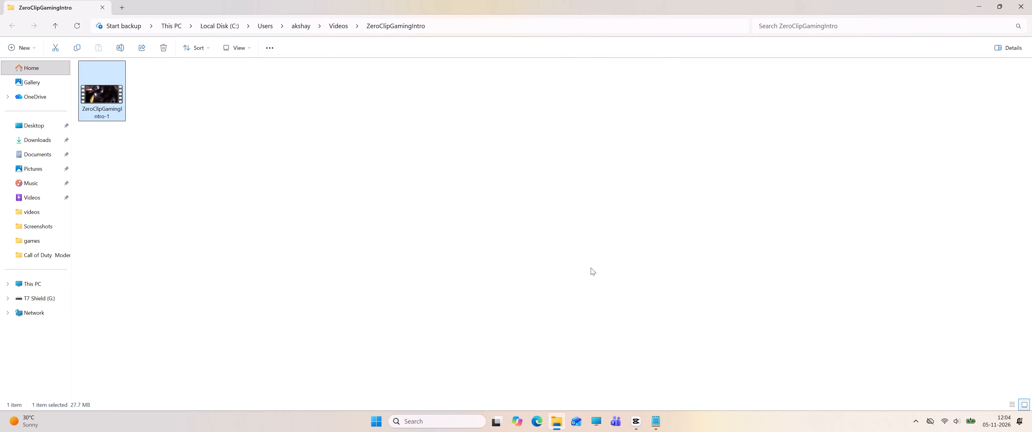
# Open the 007_first_light_p2 video from the games folder on drive D in VLC and skim its opening minutes to examine the picture framing.
pyautogui.click(51, 285)
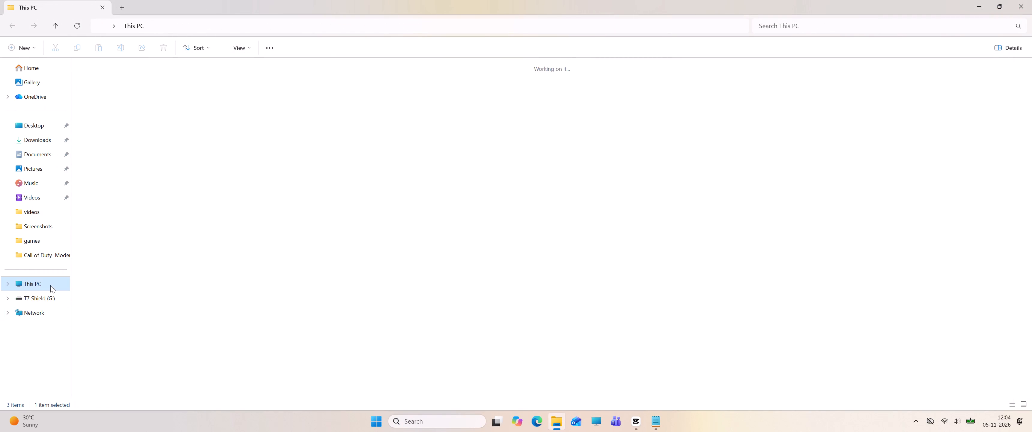
pyautogui.doubleClick(272, 92)
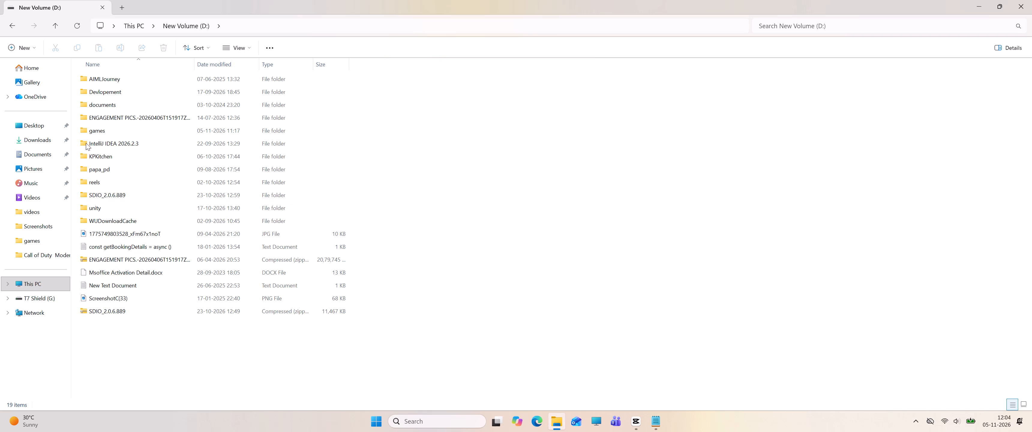
pyautogui.doubleClick(92, 132)
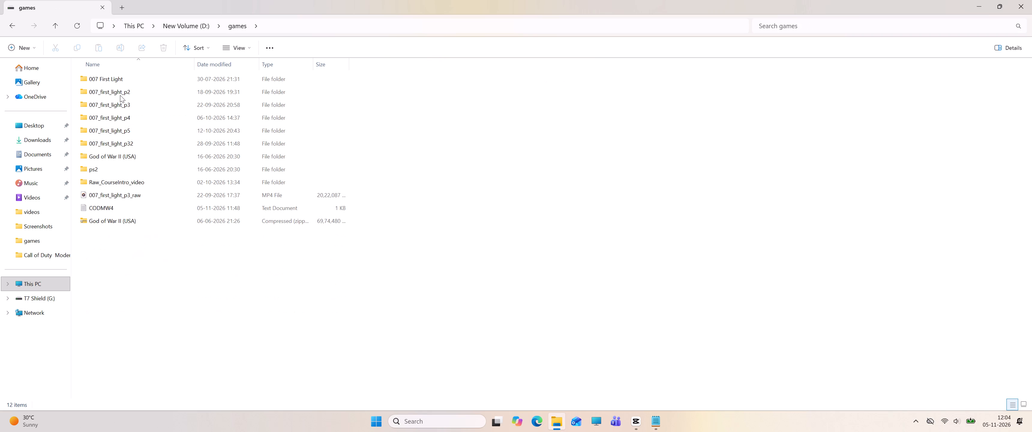
pyautogui.doubleClick(120, 95)
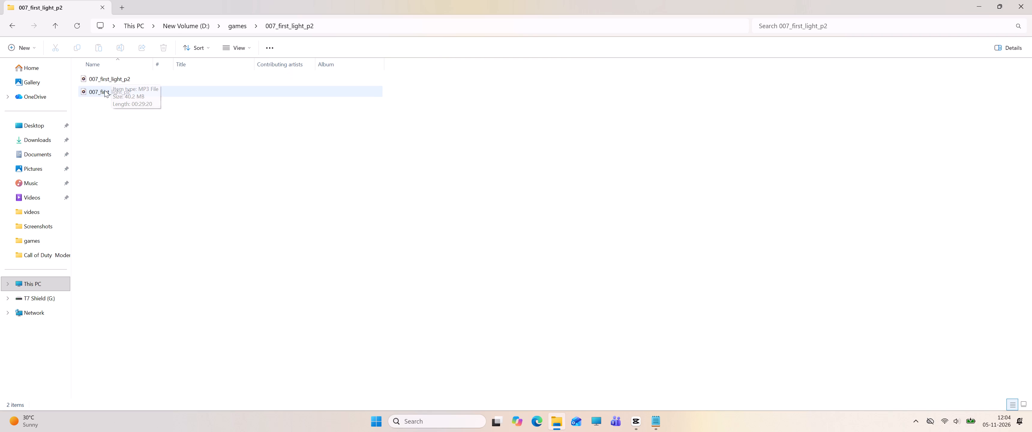
pyautogui.rightClick(103, 91)
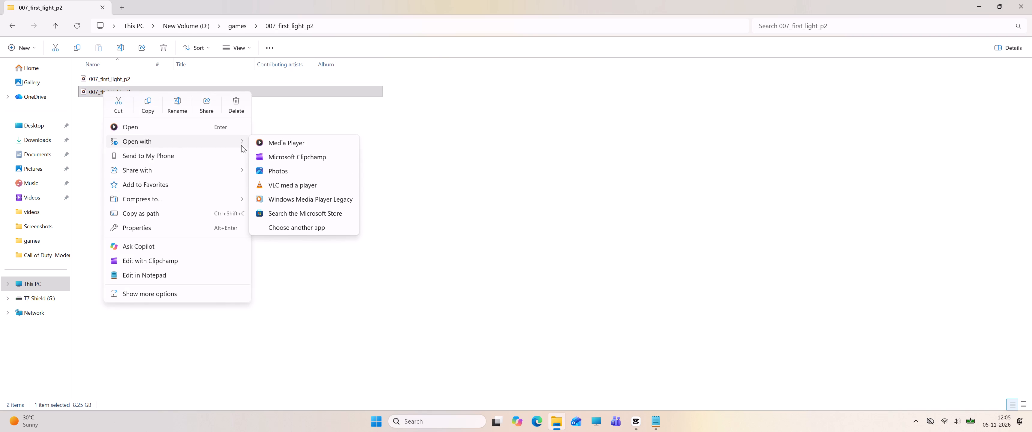
pyautogui.click(277, 187)
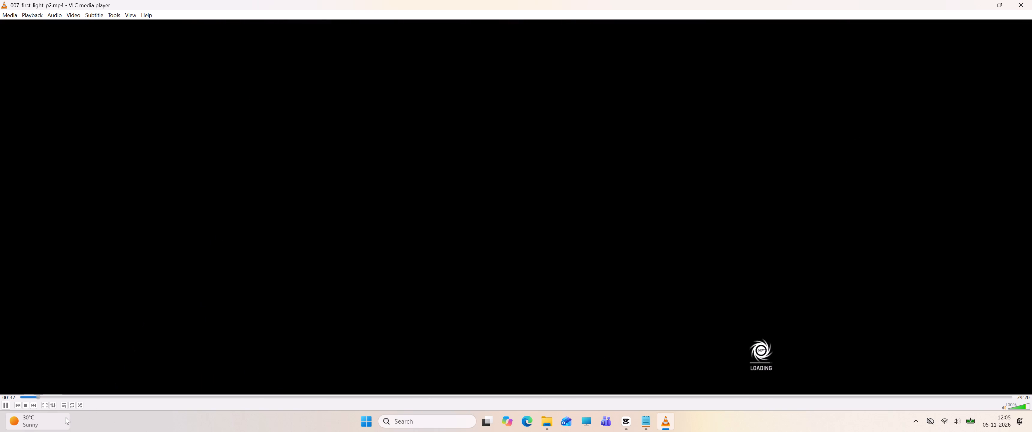
pyautogui.click(62, 396)
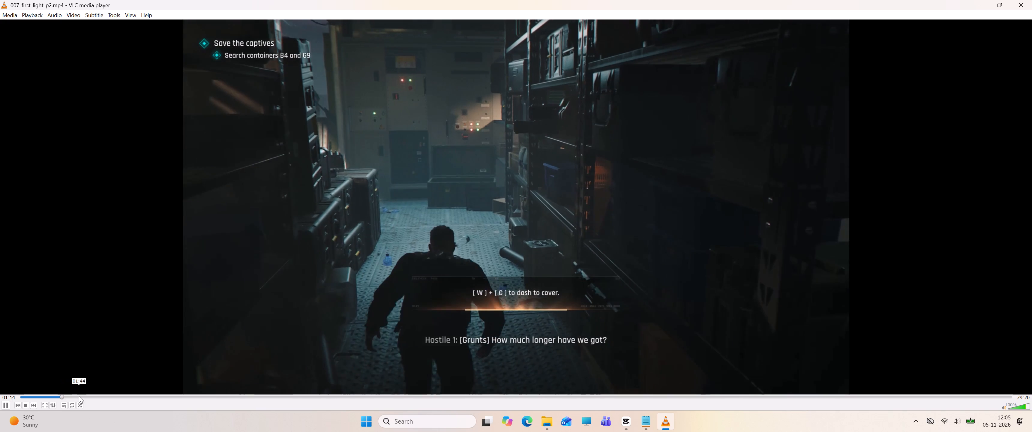
pyautogui.click(92, 396)
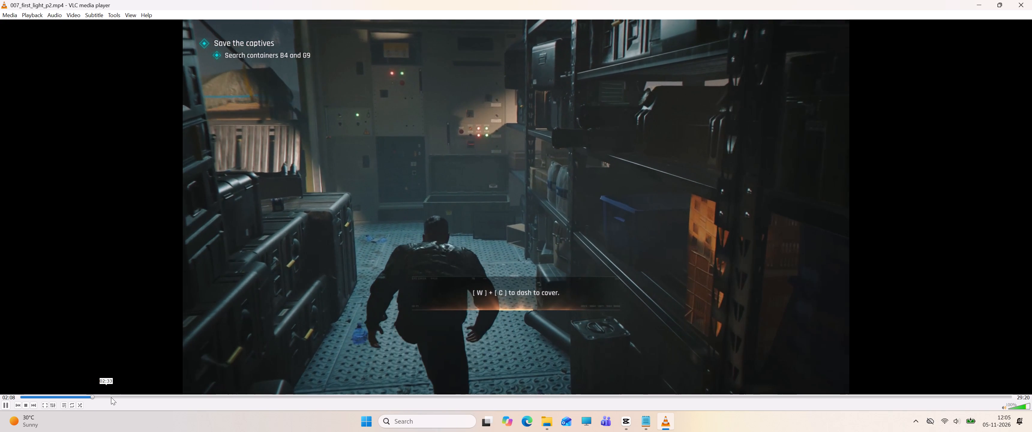
pyautogui.click(113, 397)
pyautogui.click(165, 397)
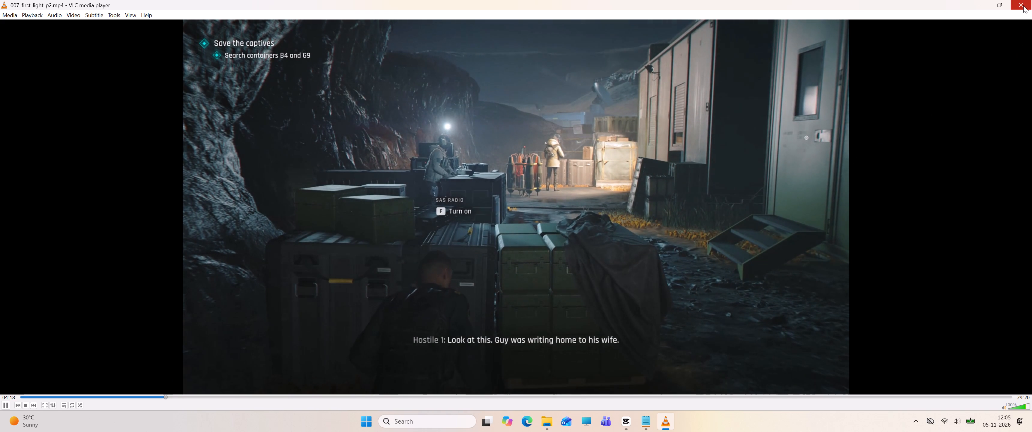
pyautogui.click(1023, 5)
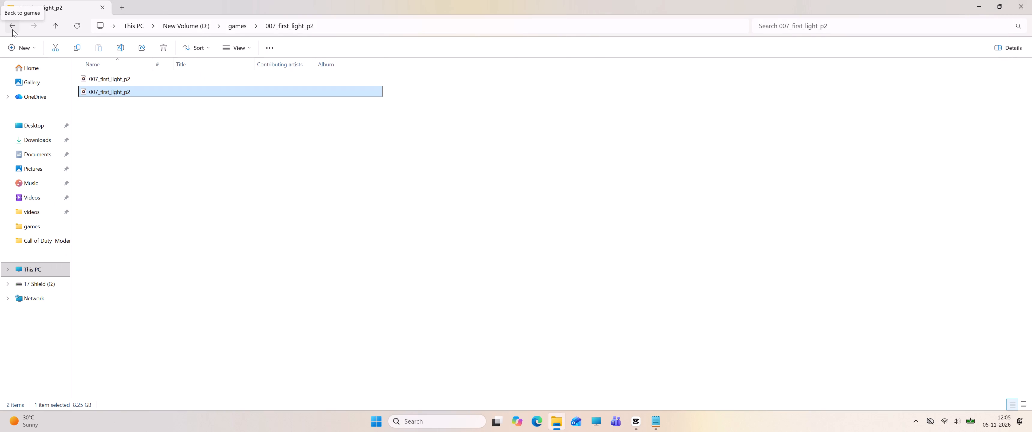
# Open the 007_first_light_p5 MP4 from its own folder within games in VLC, skim its first half to examine the picture framing, and close the player.
pyautogui.click(12, 29)
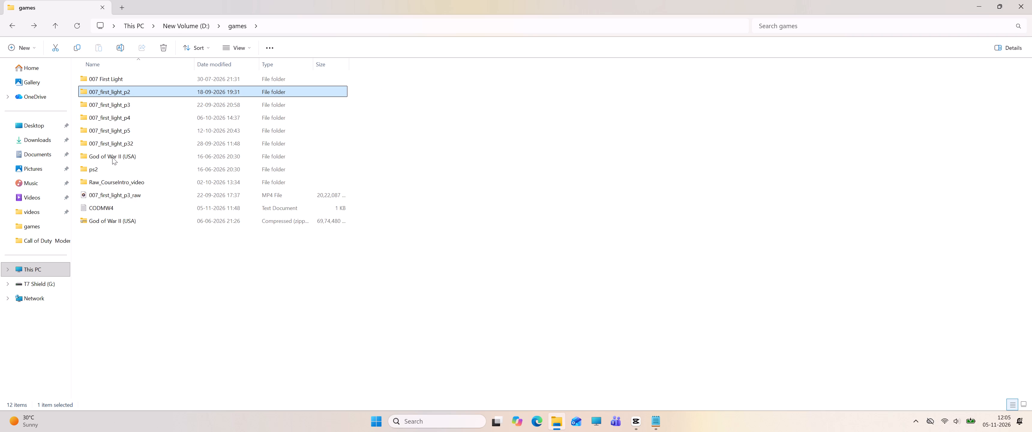
pyautogui.doubleClick(114, 130)
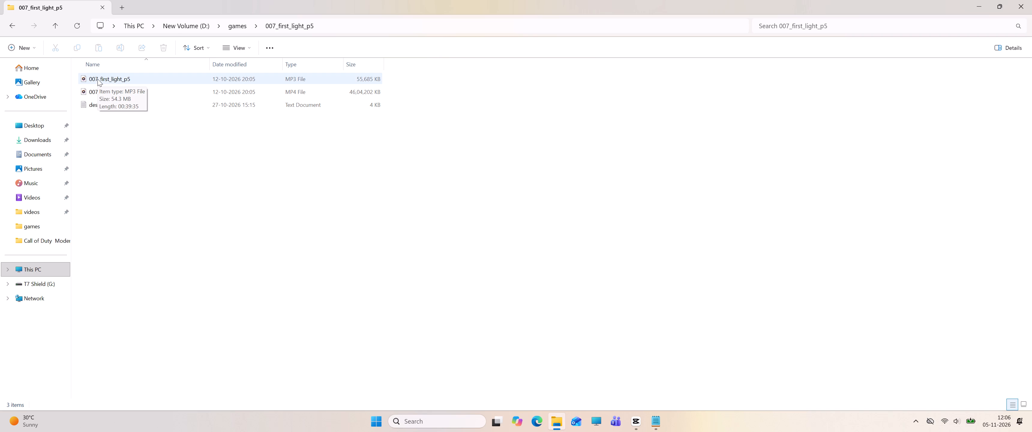
pyautogui.click(95, 93)
pyautogui.rightClick(95, 93)
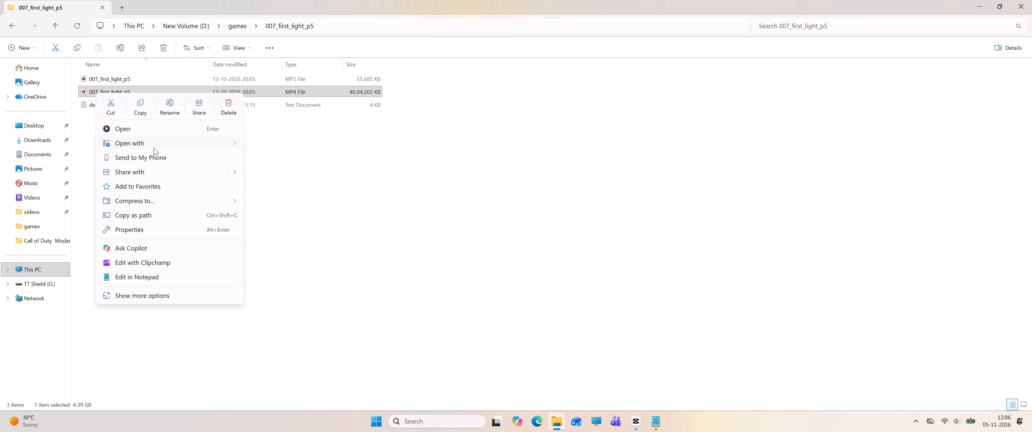
pyautogui.click(272, 185)
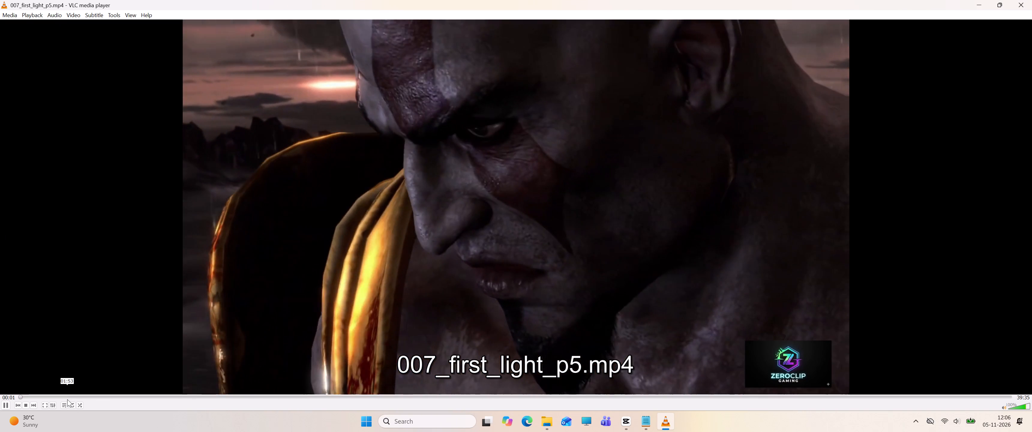
pyautogui.click(67, 399)
pyautogui.click(121, 397)
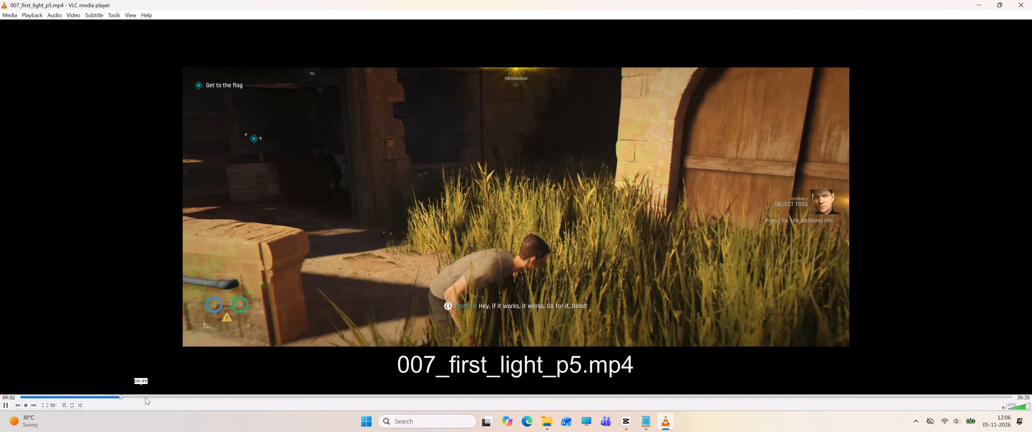
pyautogui.click(153, 396)
pyautogui.click(215, 394)
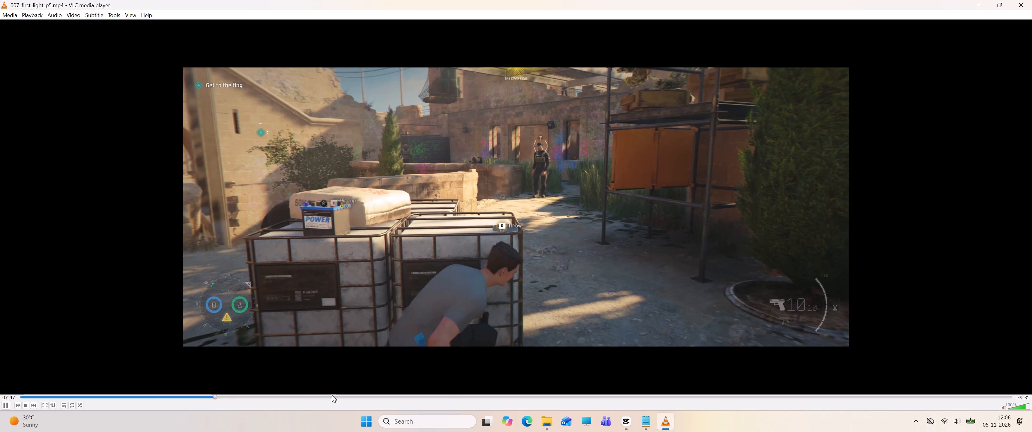
pyautogui.click(338, 396)
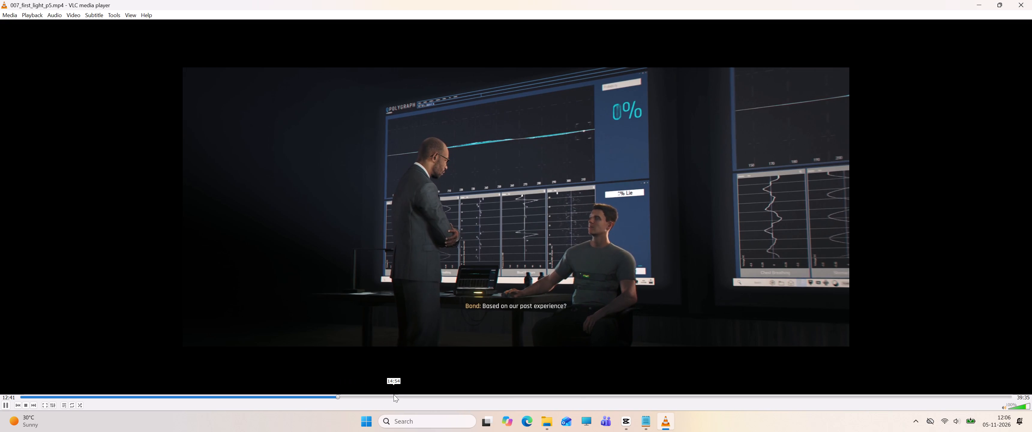
pyautogui.click(399, 395)
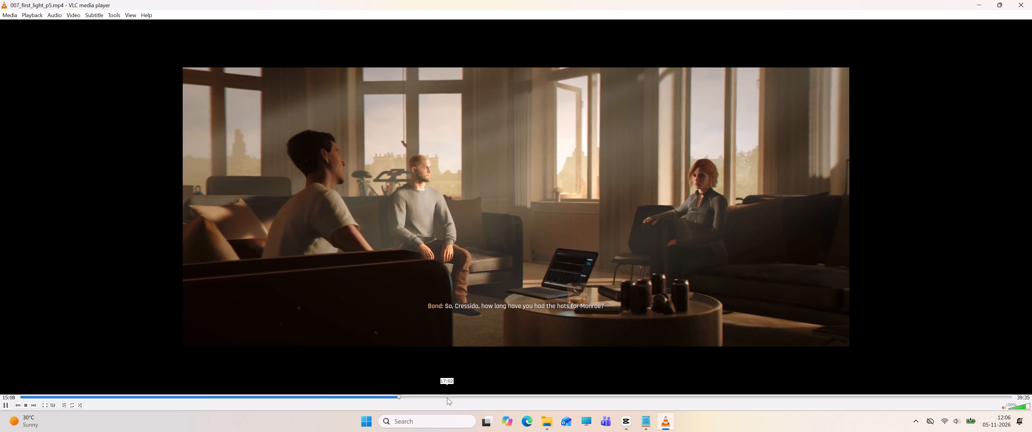
pyautogui.click(446, 395)
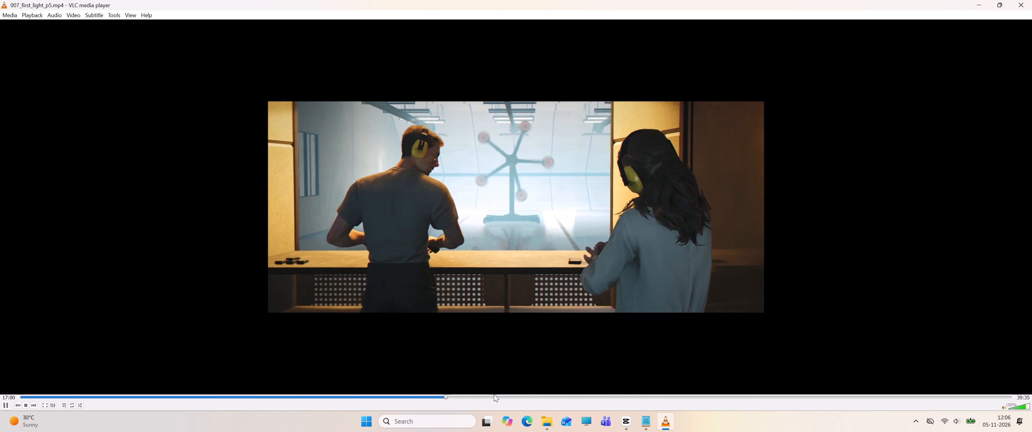
pyautogui.click(494, 394)
pyautogui.click(505, 394)
pyautogui.click(496, 396)
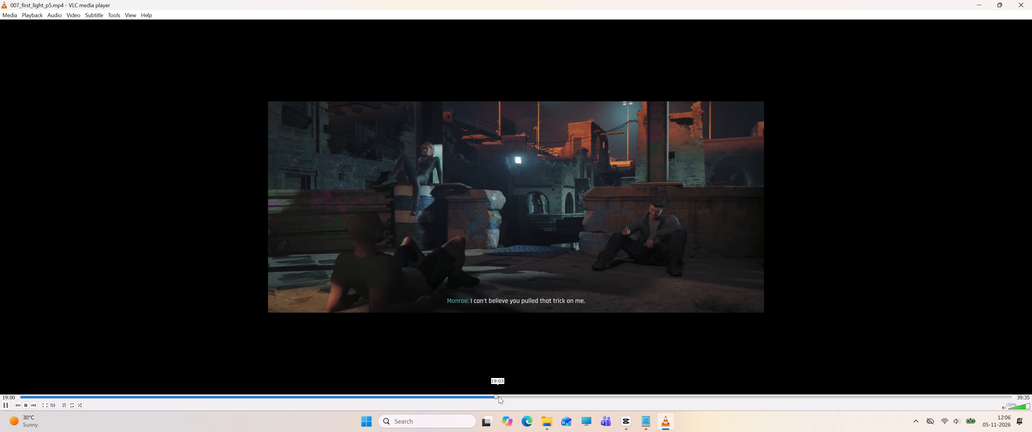
pyautogui.click(538, 397)
pyautogui.click(559, 397)
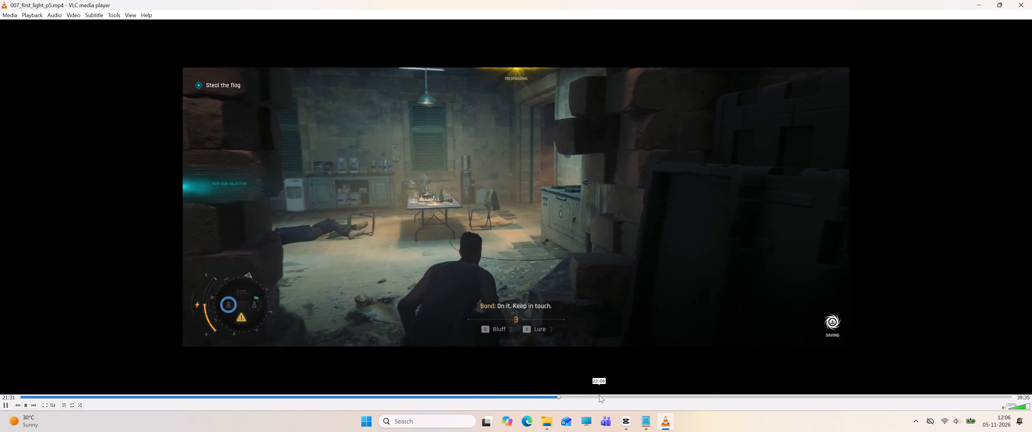
pyautogui.click(599, 395)
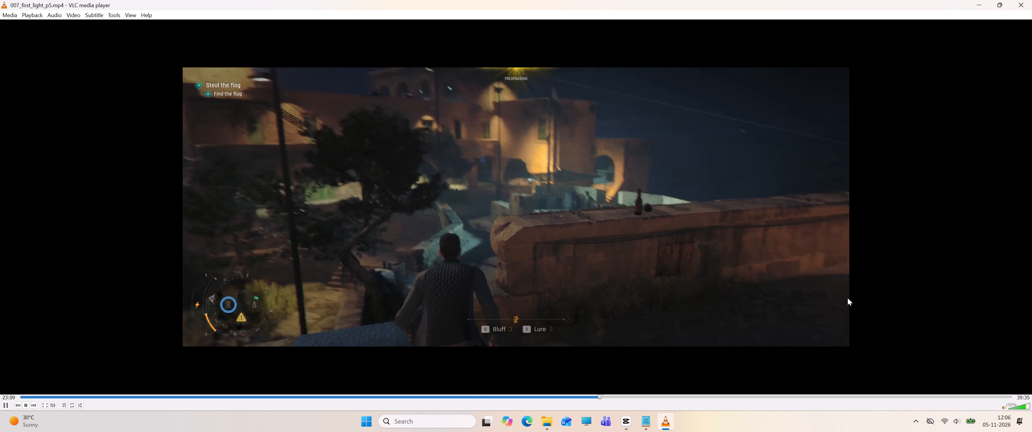
pyautogui.click(1024, 1)
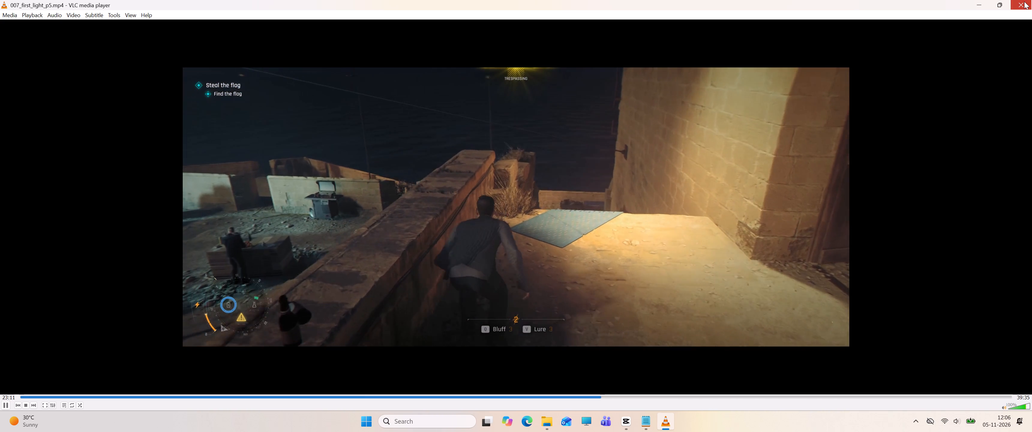
pyautogui.click(654, 215)
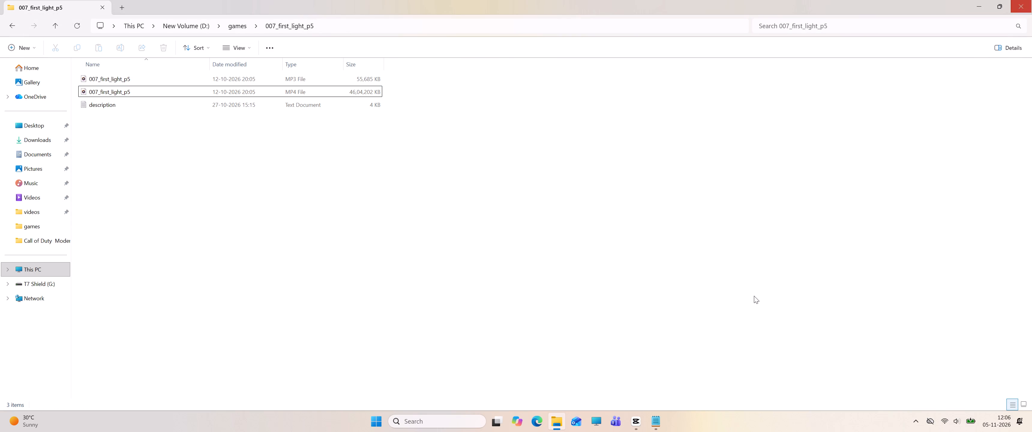
# Switch back to CapCut, dismiss the clip export summary, and undo the deletion of the remaining 007_first_light_p2 footage after the intro.
pyautogui.click(644, 422)
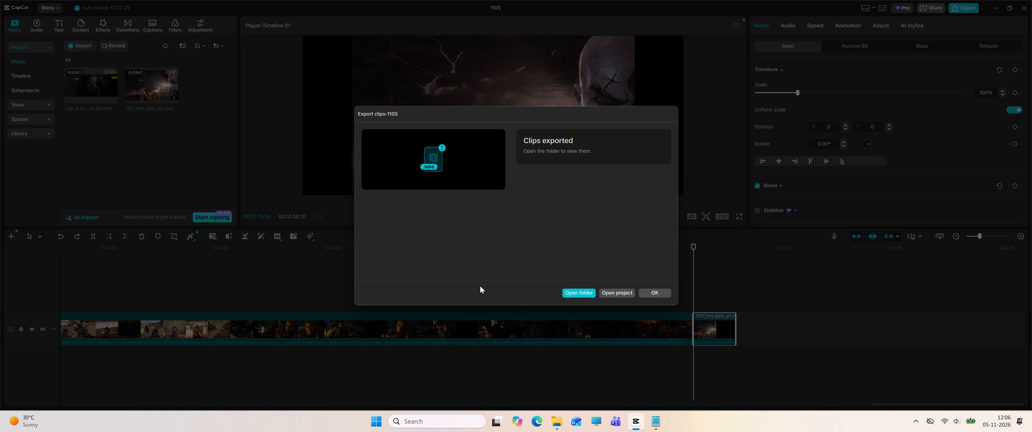
pyautogui.click(655, 293)
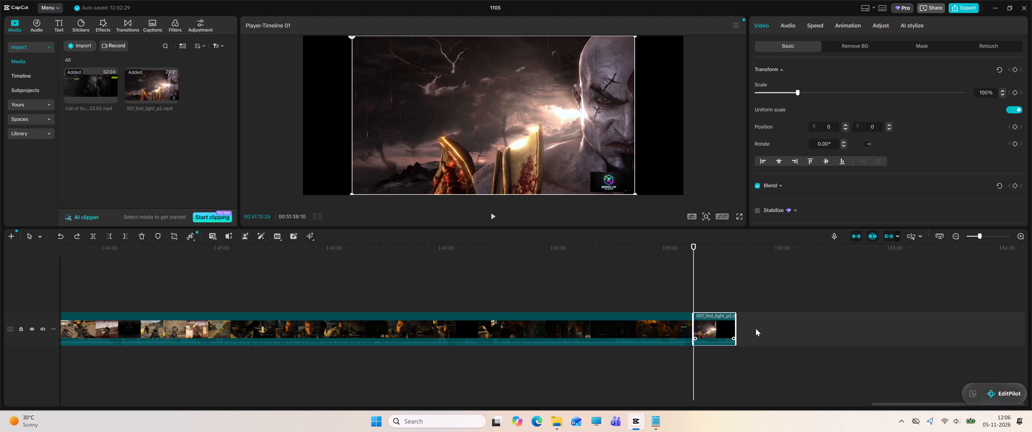
pyautogui.hotkey('ctrl', 'z')
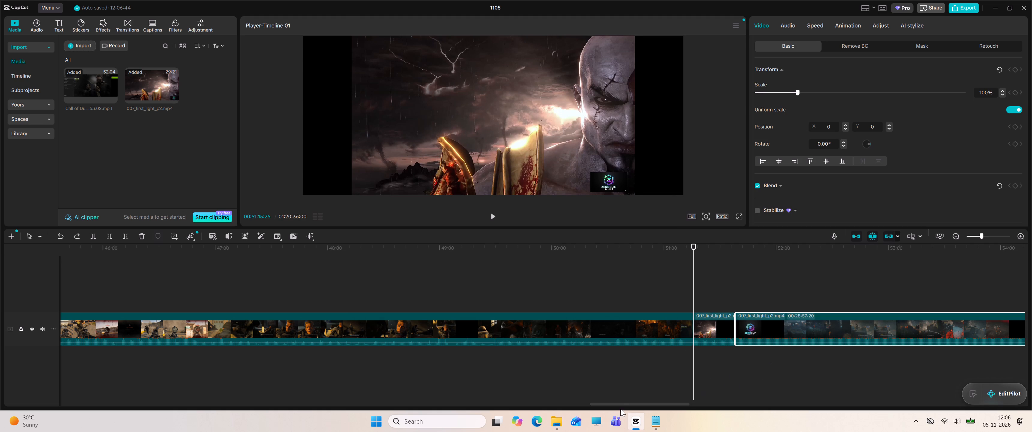
# Look through the final minute of the 007_first_light_p2 clip to locate the closing Thanks For Watching outro.
pyautogui.moveTo(620, 403); pyautogui.dragTo(749, 403)
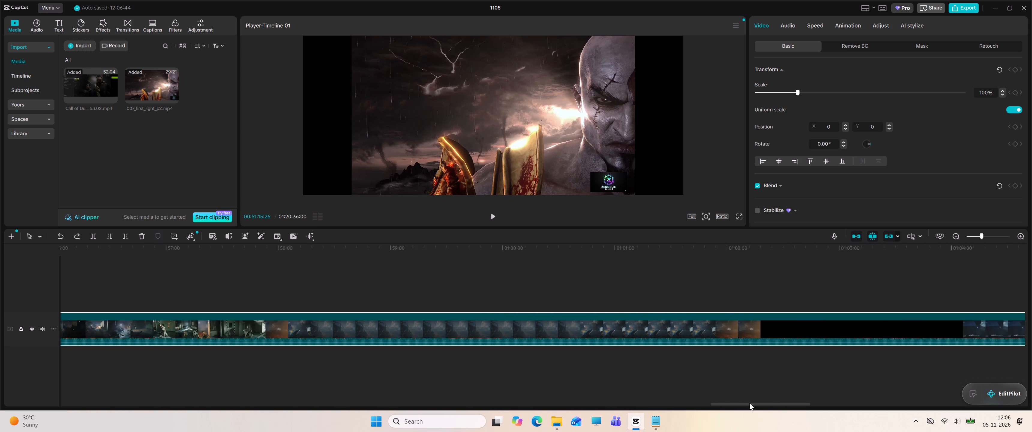
pyautogui.moveTo(749, 403); pyautogui.dragTo(964, 395)
pyautogui.click(653, 251)
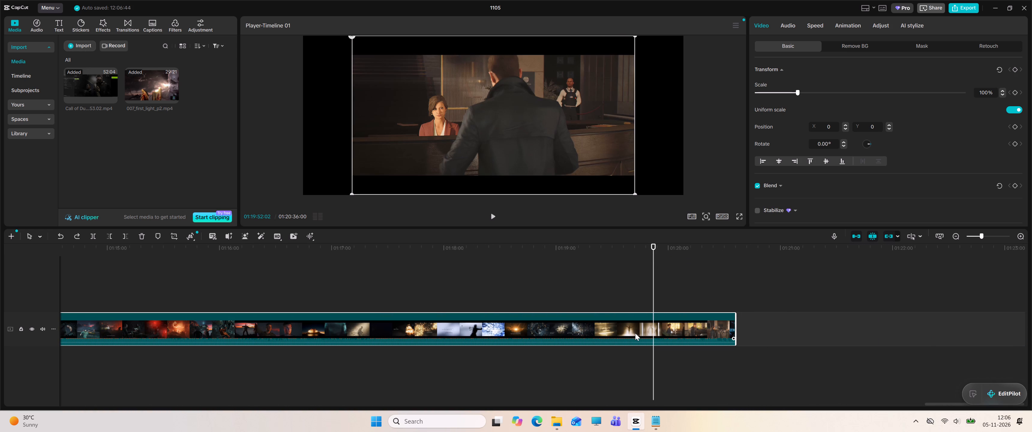
pyautogui.click(491, 215)
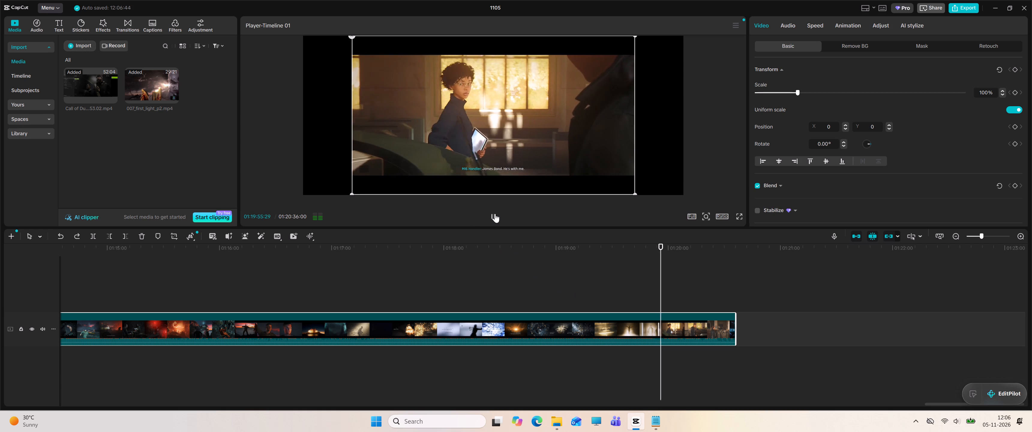
pyautogui.click(494, 214)
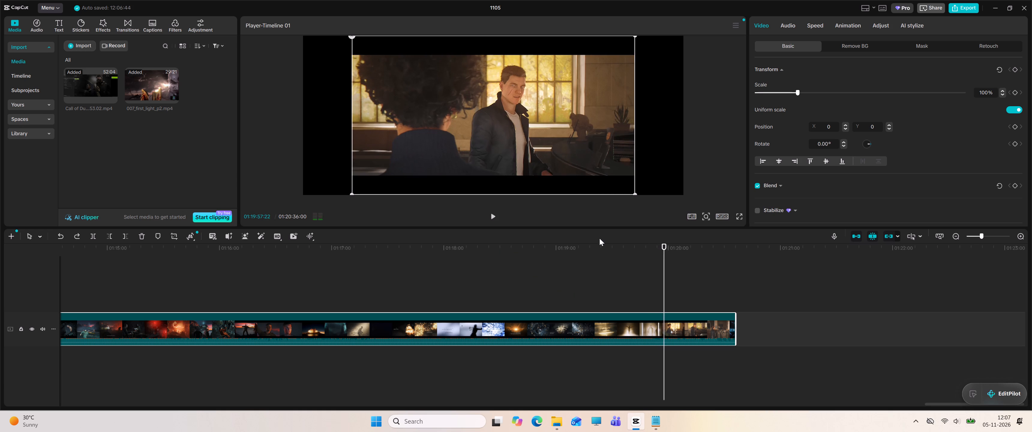
pyautogui.moveTo(664, 245); pyautogui.dragTo(675, 242)
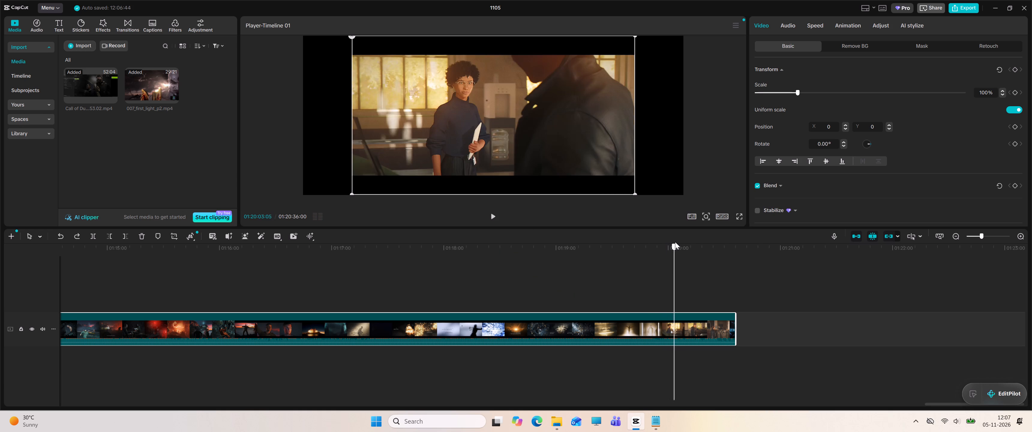
pyautogui.moveTo(675, 242); pyautogui.dragTo(696, 237)
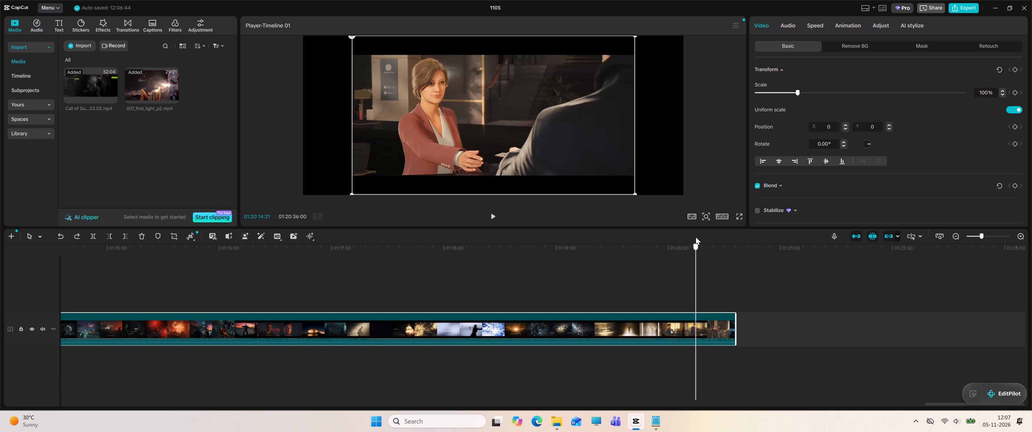
pyautogui.moveTo(696, 237); pyautogui.dragTo(711, 235)
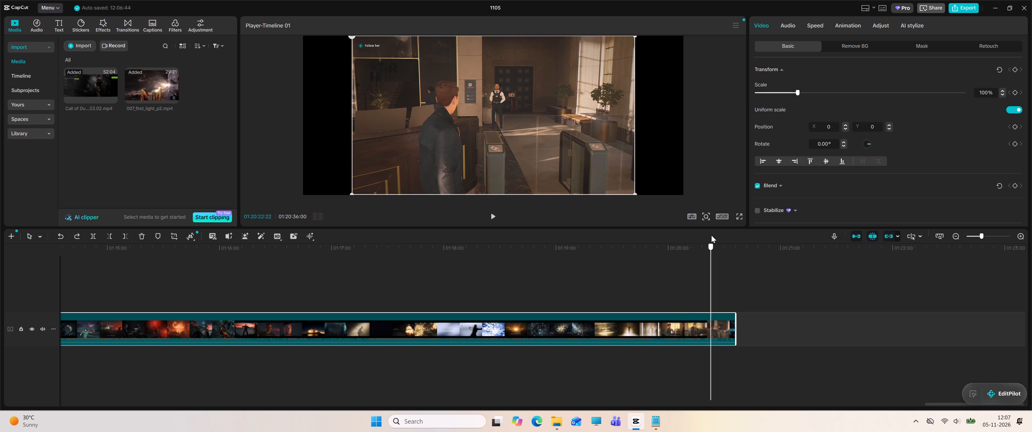
pyautogui.moveTo(711, 235); pyautogui.dragTo(719, 234)
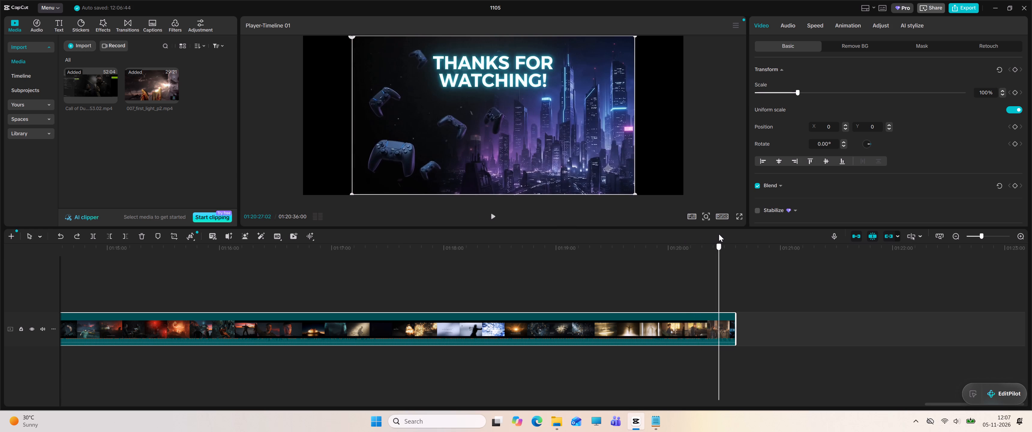
# Examine the end of the 007_first_light_p2 clip to find where gameplay transitions into the Thanks For Watching outro.
pyautogui.moveTo(719, 234); pyautogui.dragTo(711, 234)
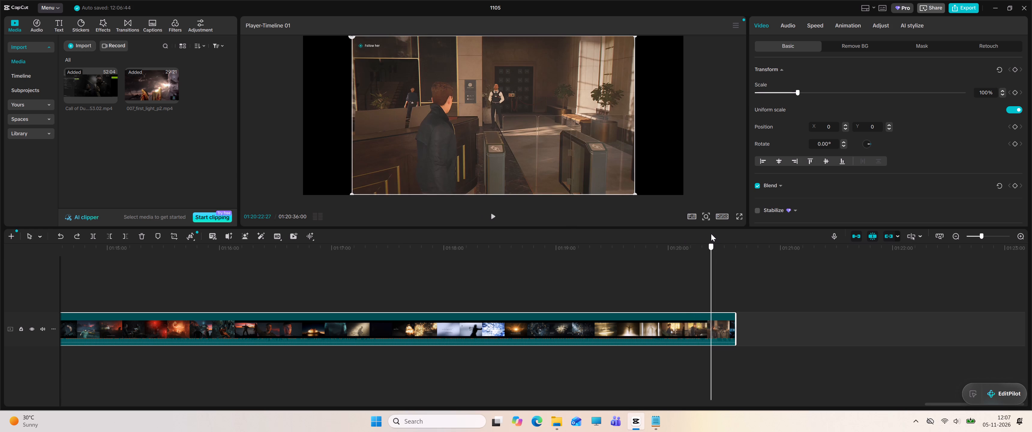
pyautogui.moveTo(711, 234); pyautogui.dragTo(710, 234)
pyautogui.press('space')
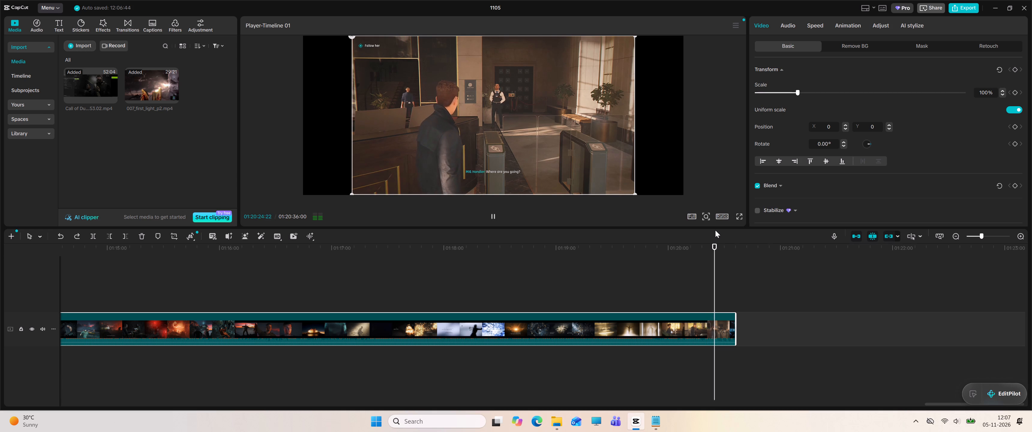
pyautogui.press('space')
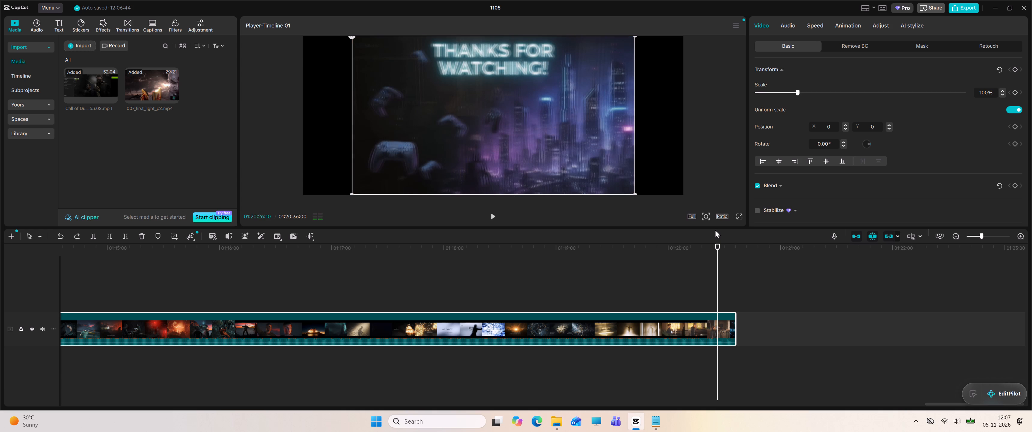
pyautogui.press('space')
pyautogui.press('space')
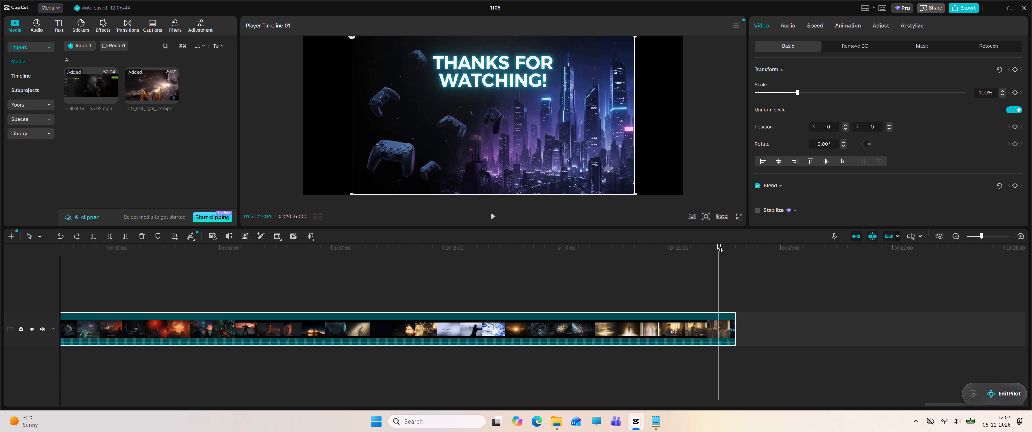
pyautogui.moveTo(720, 245); pyautogui.dragTo(712, 245)
pyautogui.press('space')
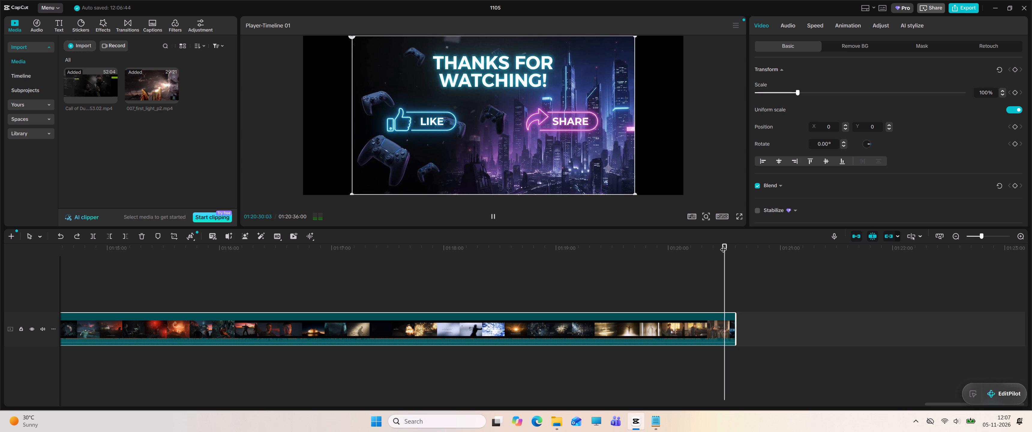
pyautogui.moveTo(725, 244); pyautogui.dragTo(720, 244)
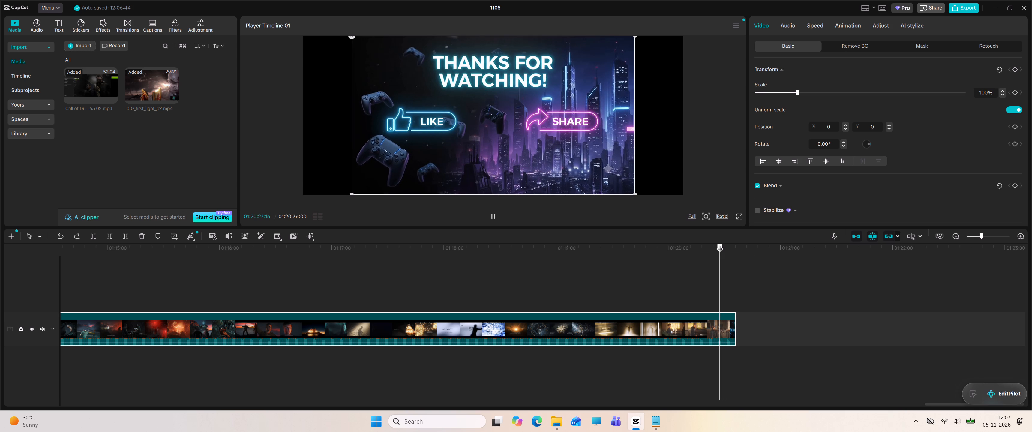
pyautogui.moveTo(720, 244); pyautogui.dragTo(716, 244)
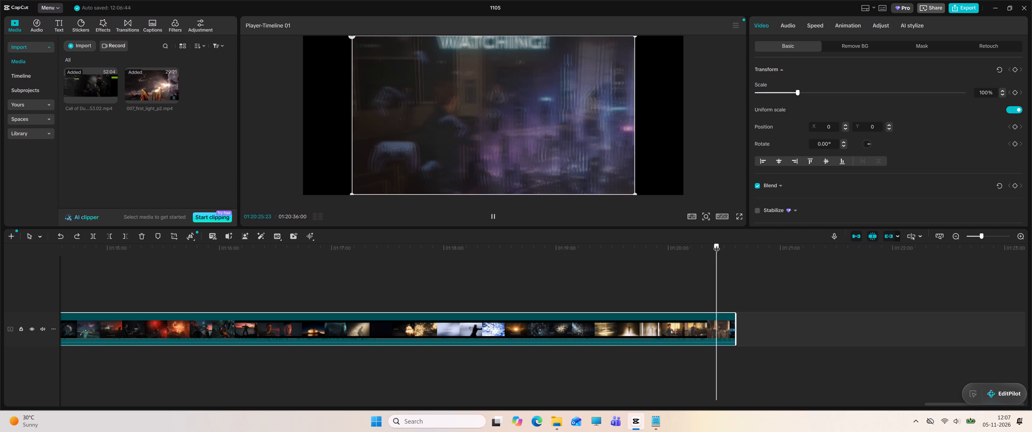
pyautogui.moveTo(716, 244); pyautogui.dragTo(719, 244)
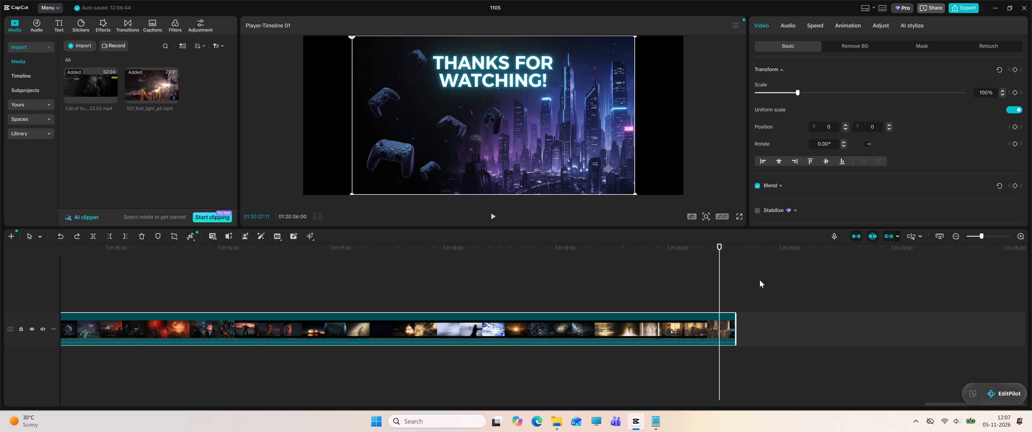
pyautogui.moveTo(720, 245); pyautogui.dragTo(718, 245)
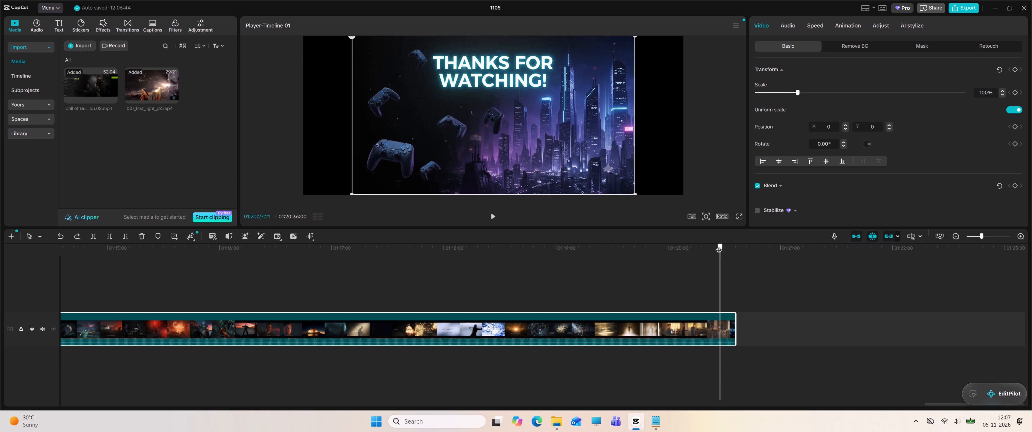
pyautogui.moveTo(718, 245); pyautogui.dragTo(714, 246)
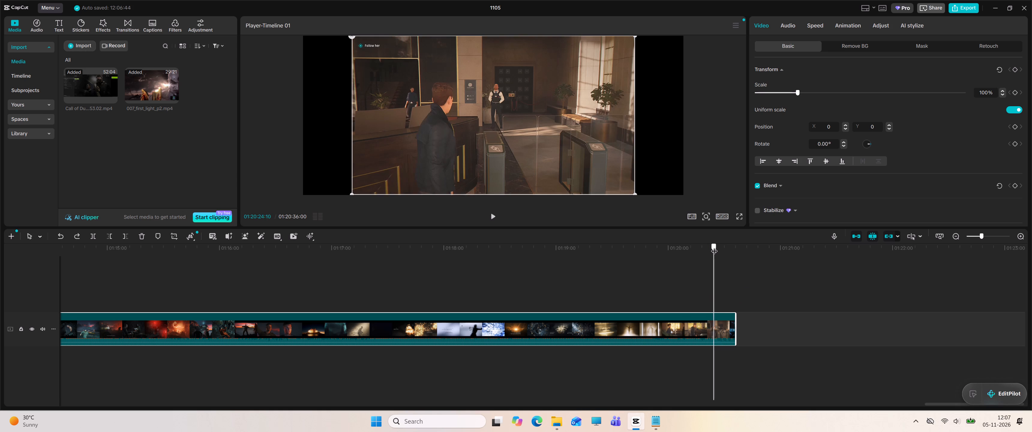
pyautogui.moveTo(714, 246); pyautogui.dragTo(715, 245)
pyautogui.rightClick(687, 326)
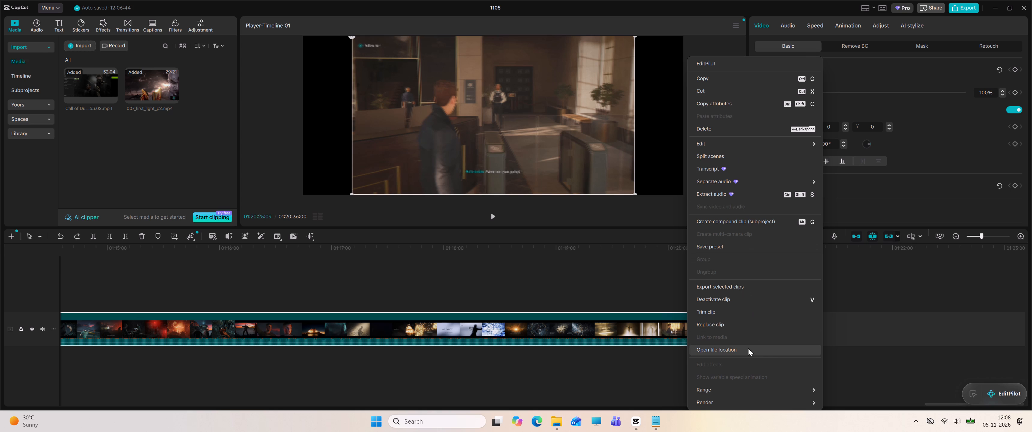
pyautogui.click(616, 274)
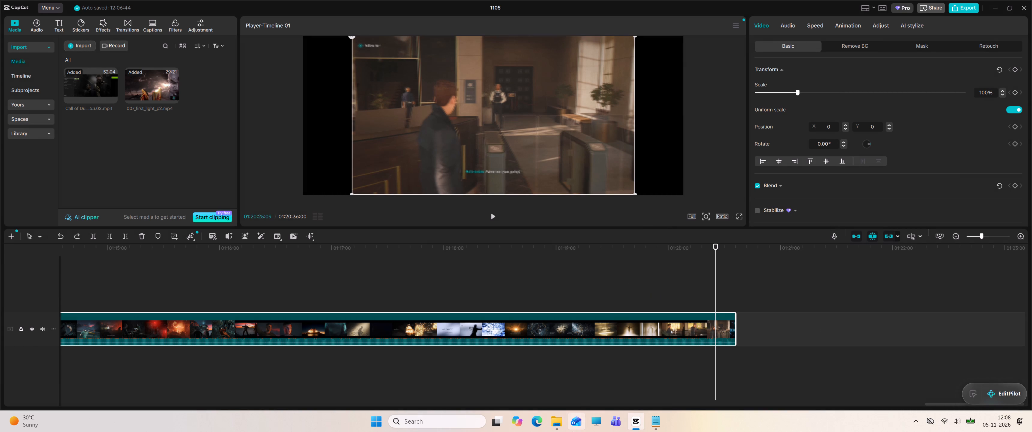
pyautogui.click(412, 421)
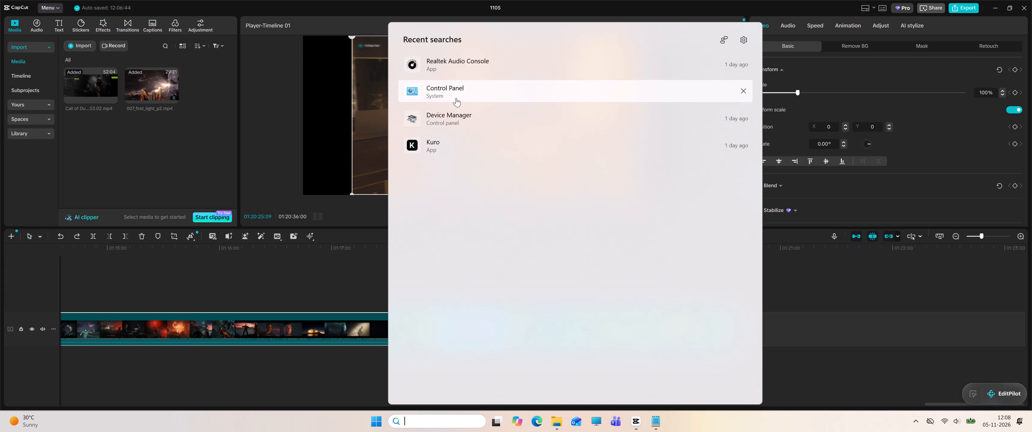
pyautogui.click(371, 427)
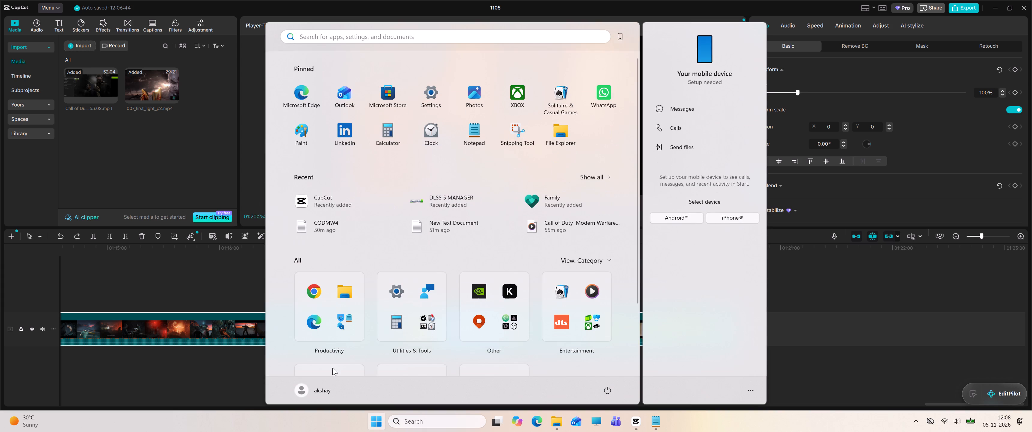
pyautogui.click(310, 295)
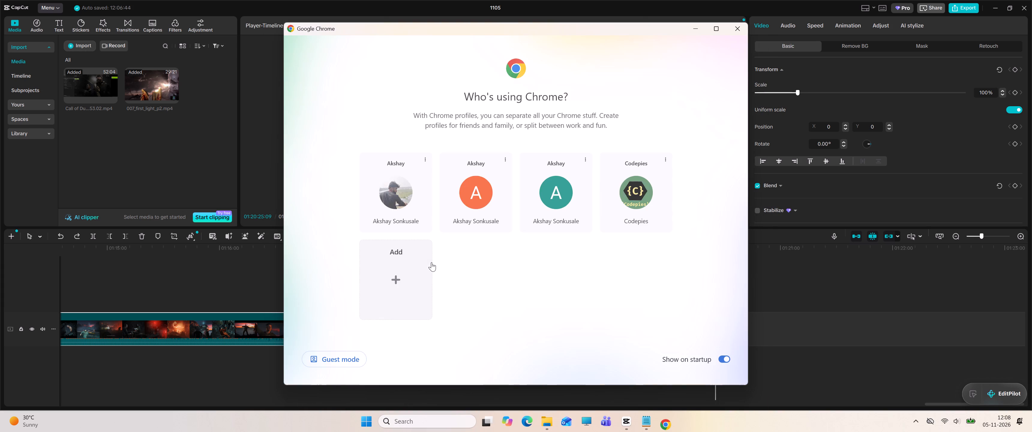
pyautogui.click(409, 203)
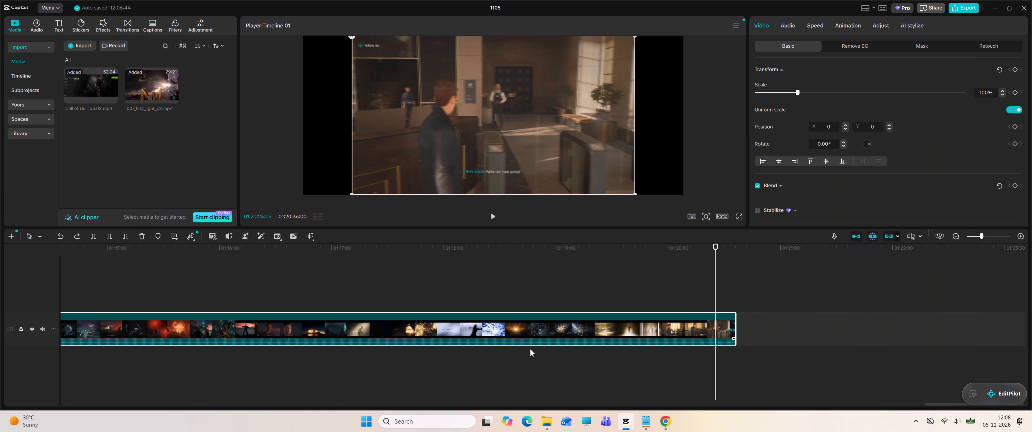
pyautogui.click(585, 334)
pyautogui.press('Delete')
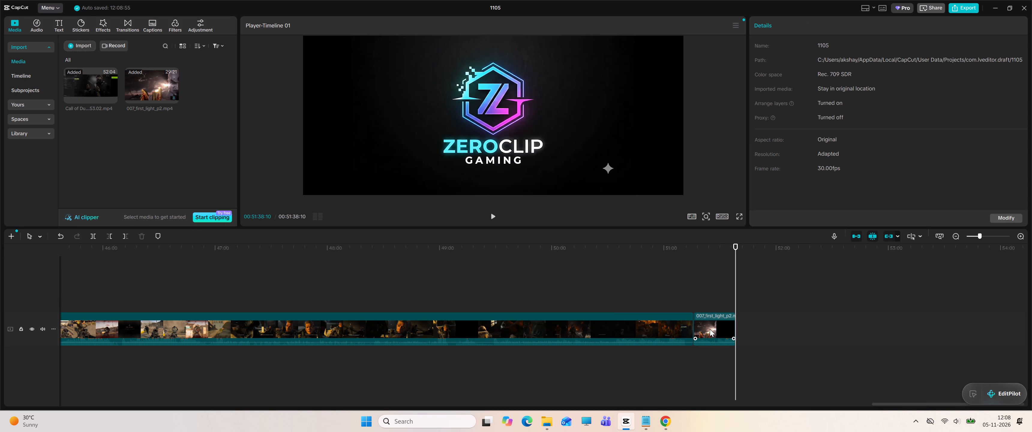
# Move the short 007_first_light_p2 intro clip from the timeline's end to the start of the main track, before the Call of Duty footage.
pyautogui.moveTo(710, 329); pyautogui.dragTo(117, 288)
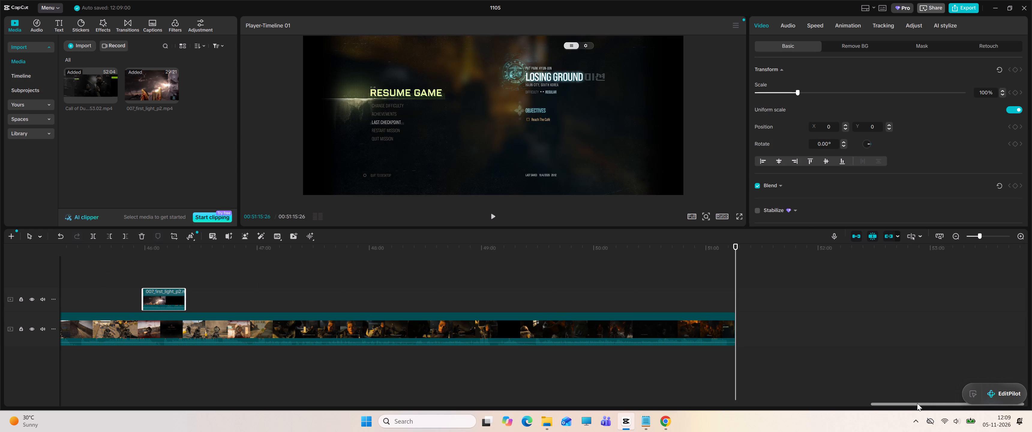
pyautogui.moveTo(916, 403); pyautogui.dragTo(758, 403)
pyautogui.moveTo(841, 400); pyautogui.dragTo(882, 400)
pyautogui.moveTo(836, 403); pyautogui.dragTo(886, 402)
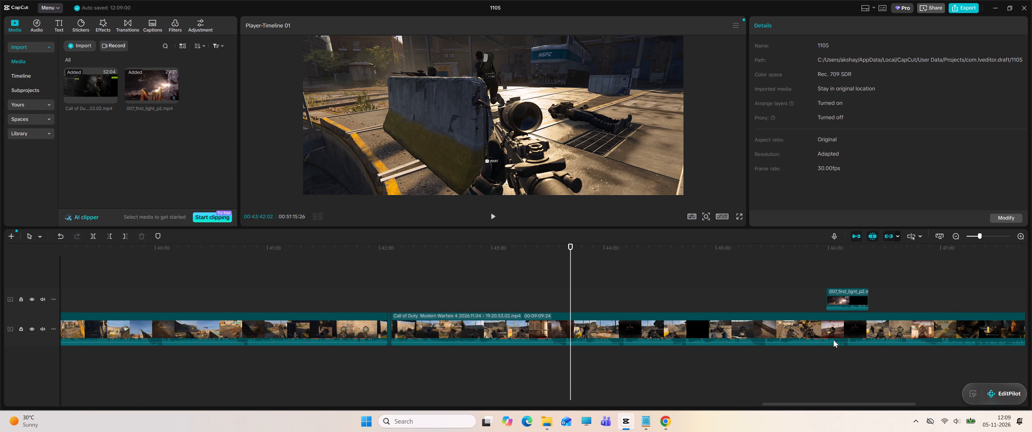
pyautogui.moveTo(843, 298); pyautogui.dragTo(473, 296)
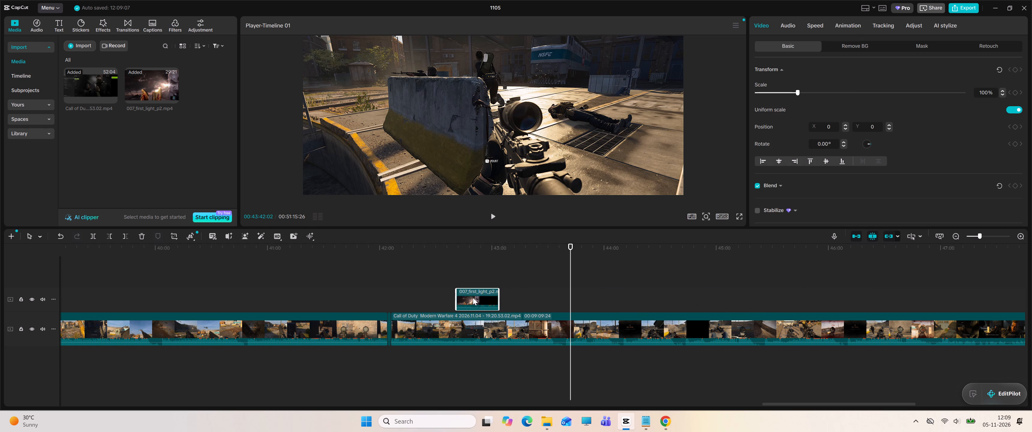
pyautogui.rightClick(473, 298)
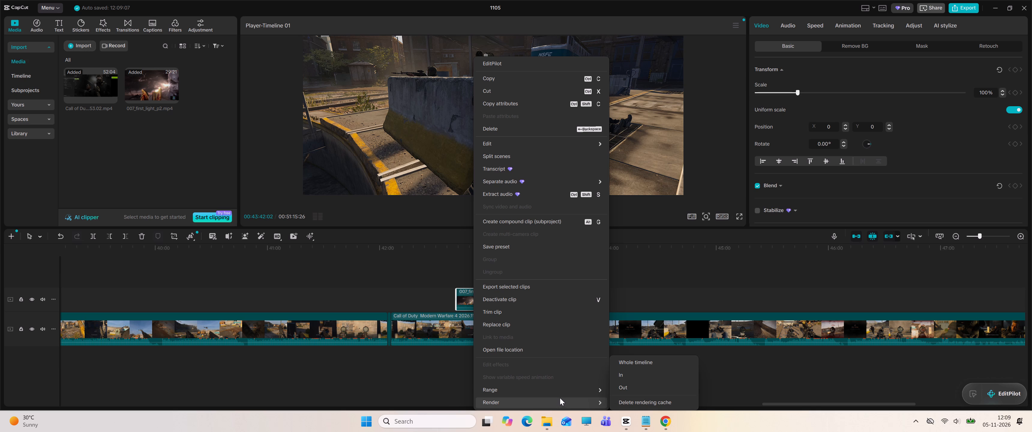
pyautogui.click(420, 364)
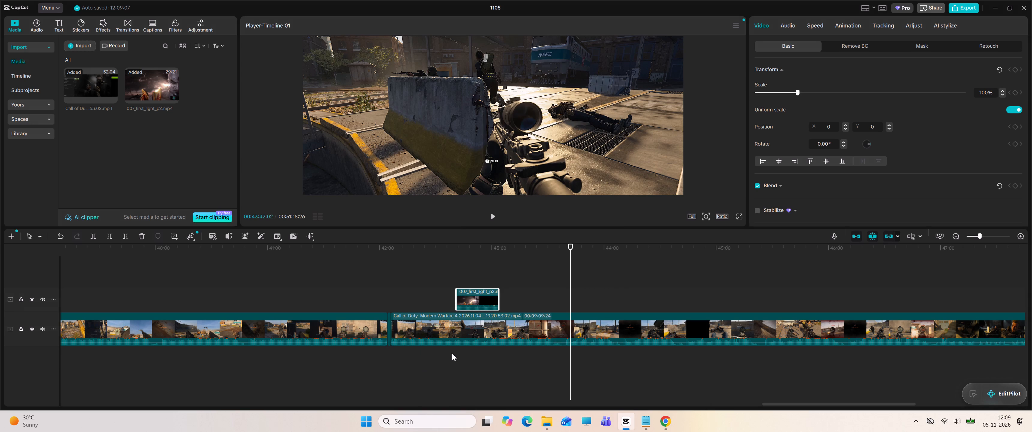
pyautogui.moveTo(479, 300); pyautogui.dragTo(62, 300)
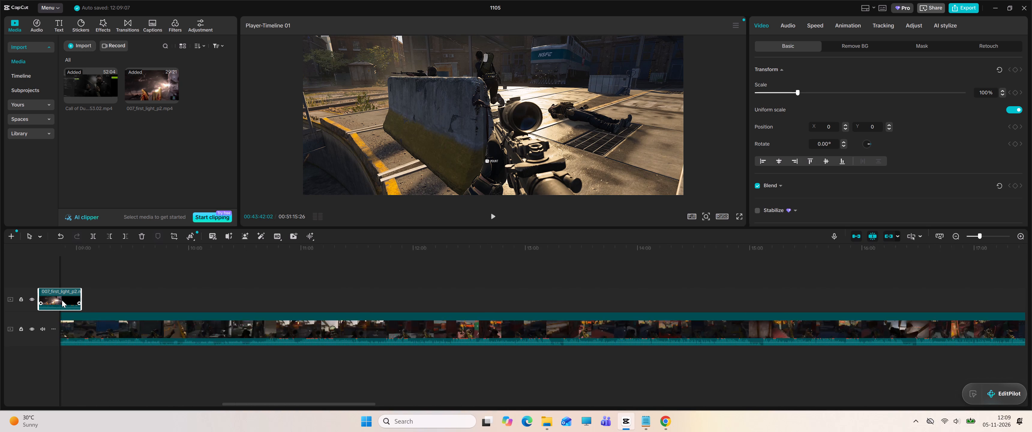
pyautogui.moveTo(62, 300); pyautogui.dragTo(101, 299)
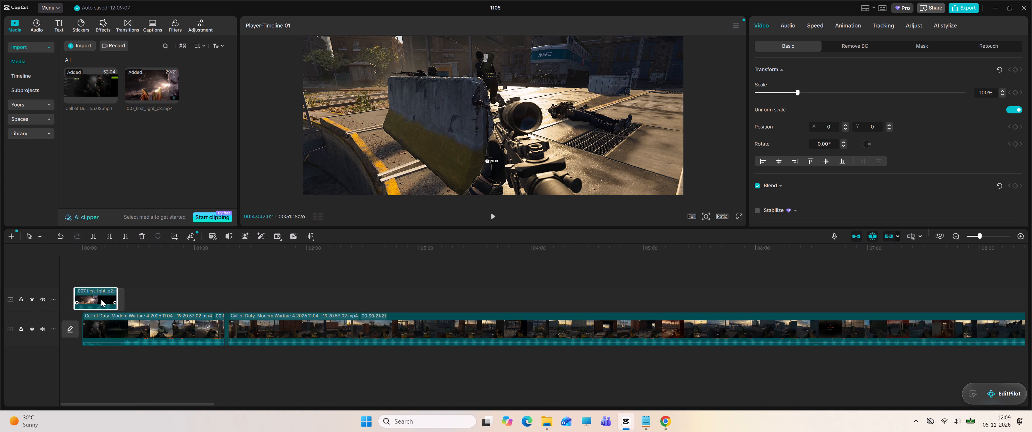
pyautogui.moveTo(101, 299); pyautogui.dragTo(108, 300)
pyautogui.moveTo(106, 299); pyautogui.dragTo(104, 325)
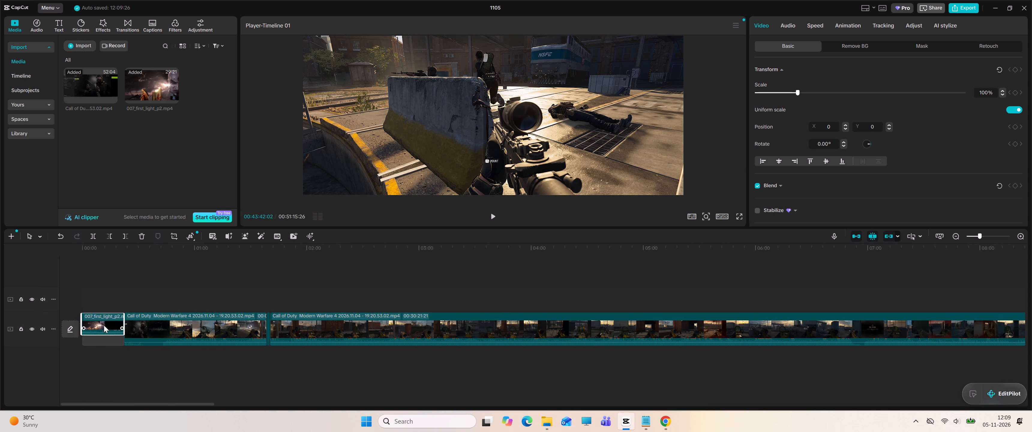
# Drop the 007_first_light_p2 intro clip at the very start of the main track and return the playhead to the beginning.
pyautogui.moveTo(104, 325); pyautogui.dragTo(106, 328)
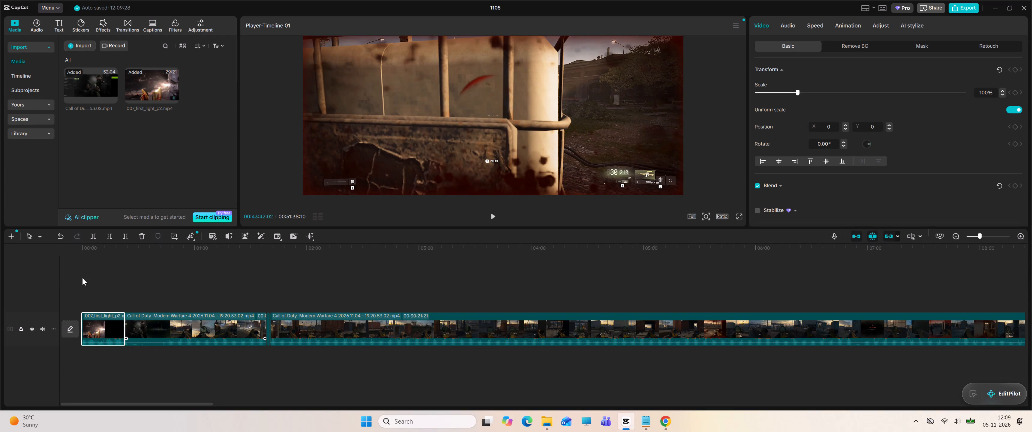
pyautogui.click(84, 248)
pyautogui.moveTo(83, 246); pyautogui.dragTo(79, 246)
# Import the gemini_generated_video_b41fdec4 outro MP4 from the Downloads folder into the project media.
pyautogui.click(77, 47)
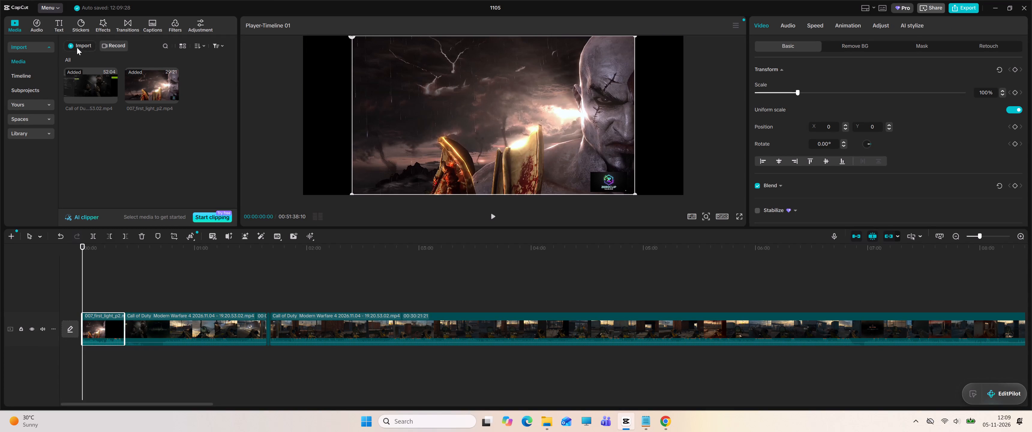
pyautogui.click(95, 65)
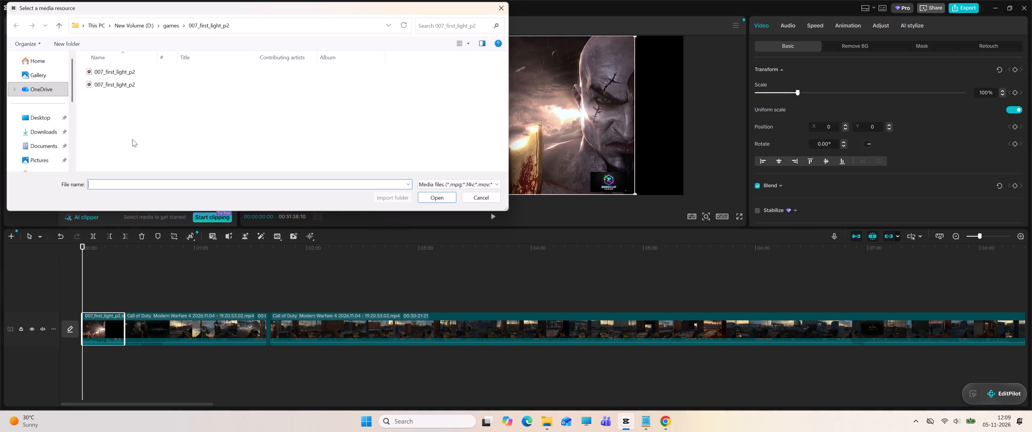
pyautogui.click(46, 132)
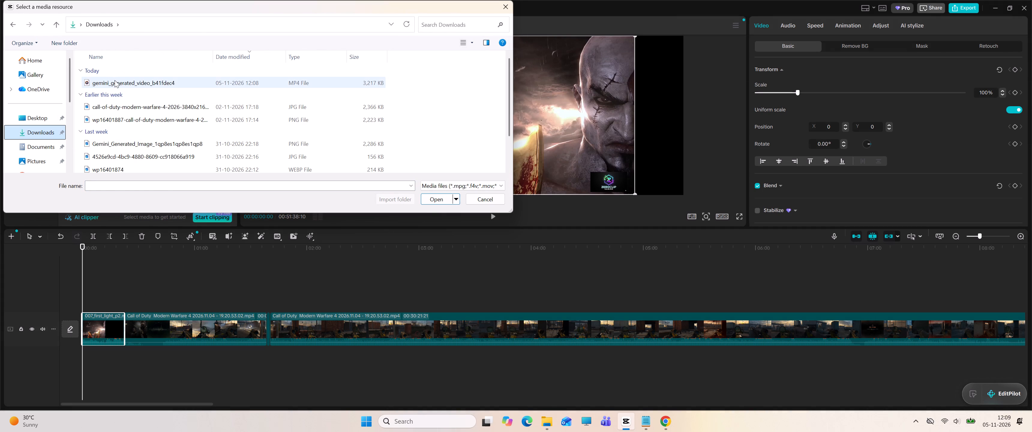
pyautogui.click(115, 80)
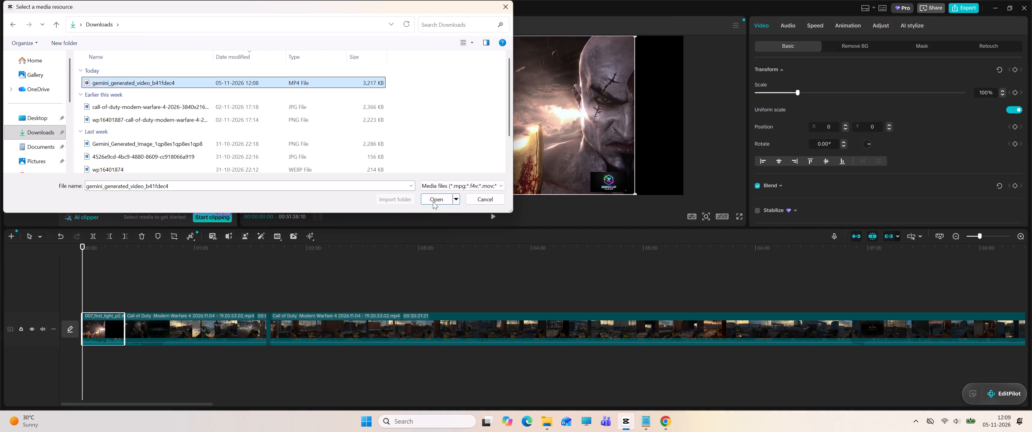
pyautogui.click(433, 202)
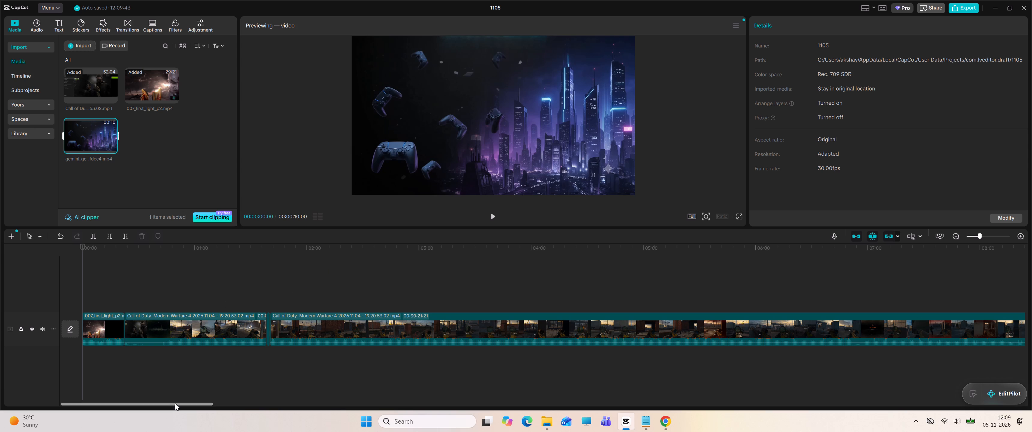
# Place the imported Gemini outro clip on the main track directly after the last Call of Duty footage.
pyautogui.moveTo(175, 403); pyautogui.dragTo(1031, 412)
pyautogui.click(736, 248)
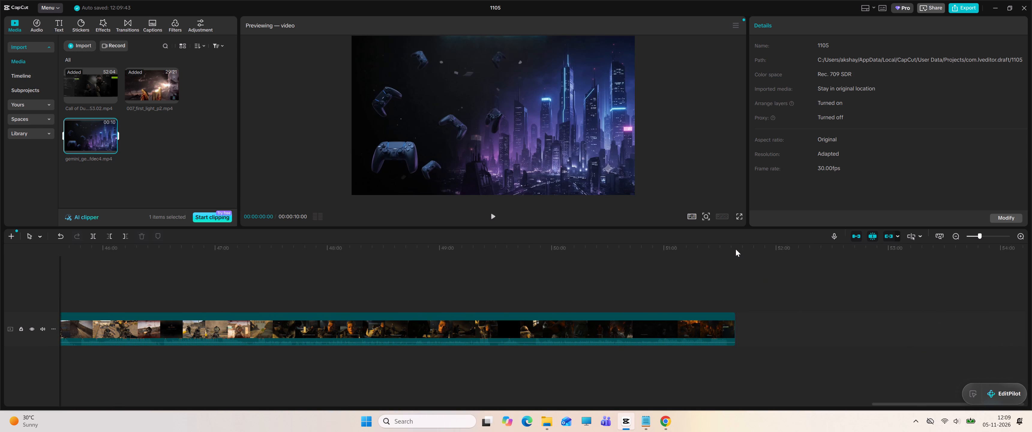
pyautogui.click(726, 243)
pyautogui.click(725, 249)
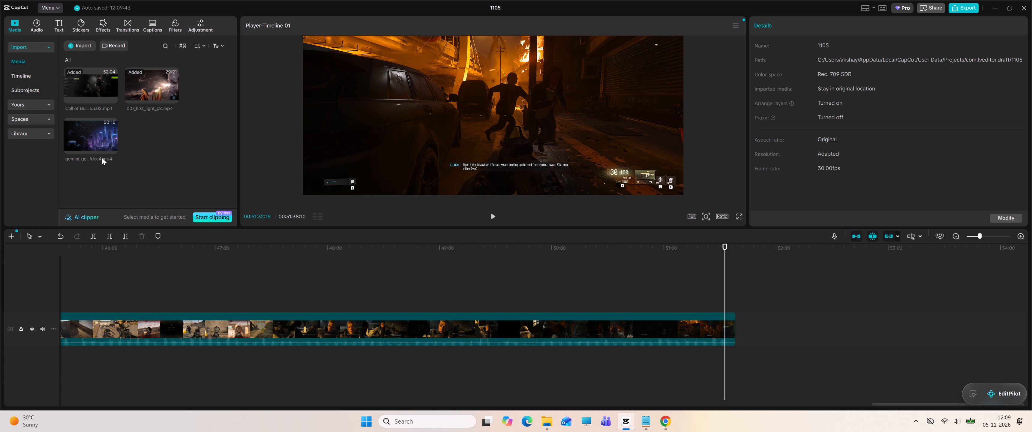
pyautogui.moveTo(91, 139); pyautogui.dragTo(738, 327)
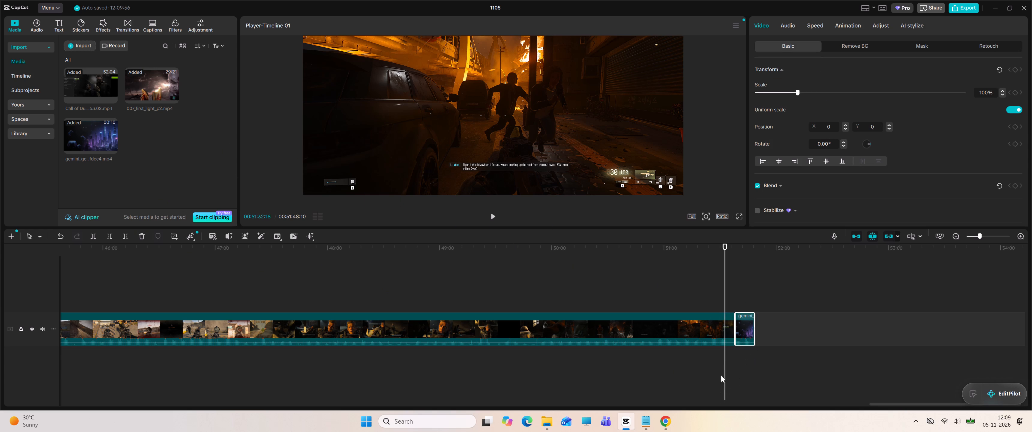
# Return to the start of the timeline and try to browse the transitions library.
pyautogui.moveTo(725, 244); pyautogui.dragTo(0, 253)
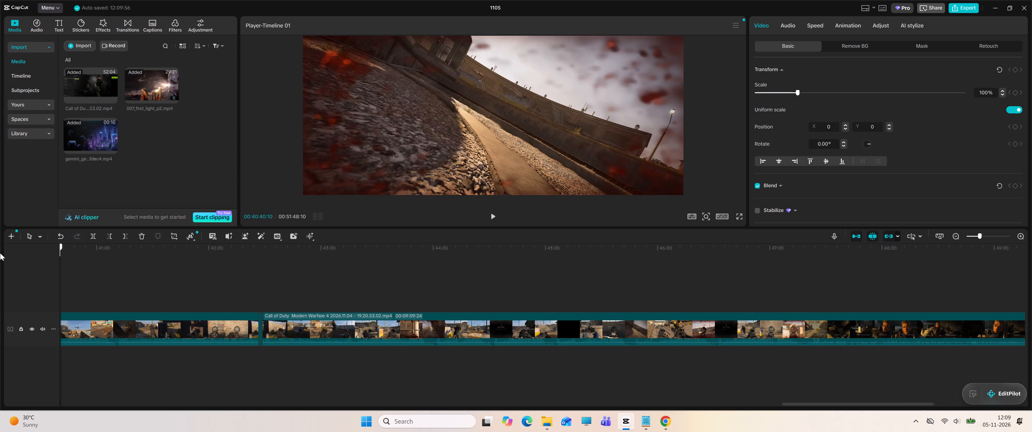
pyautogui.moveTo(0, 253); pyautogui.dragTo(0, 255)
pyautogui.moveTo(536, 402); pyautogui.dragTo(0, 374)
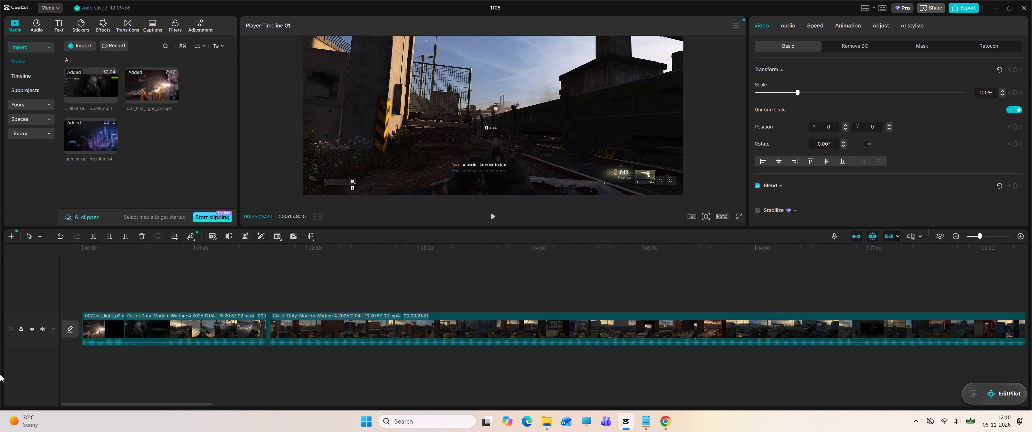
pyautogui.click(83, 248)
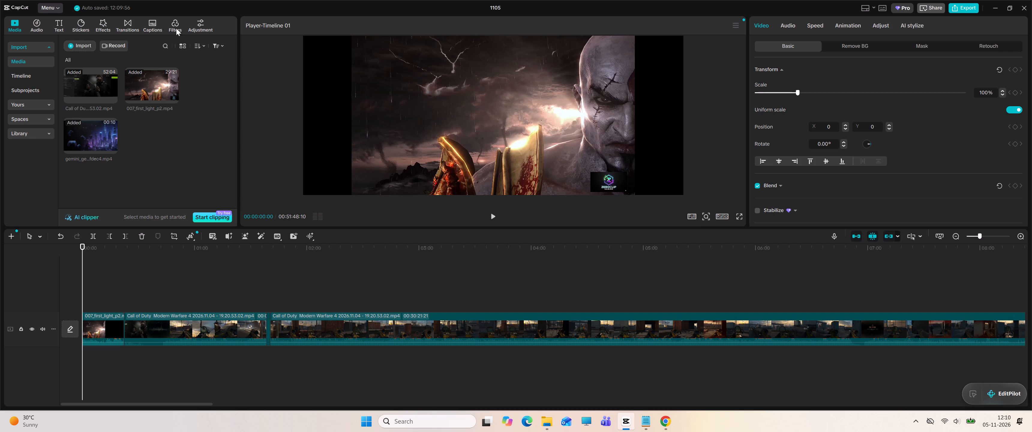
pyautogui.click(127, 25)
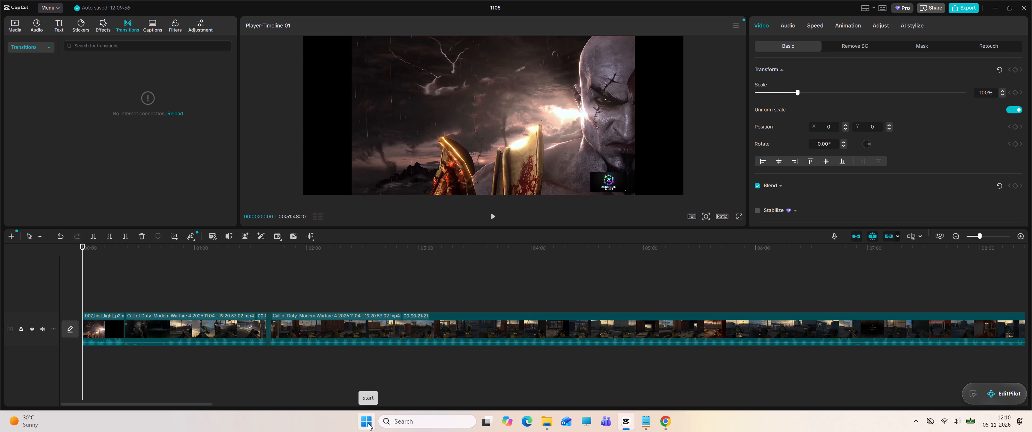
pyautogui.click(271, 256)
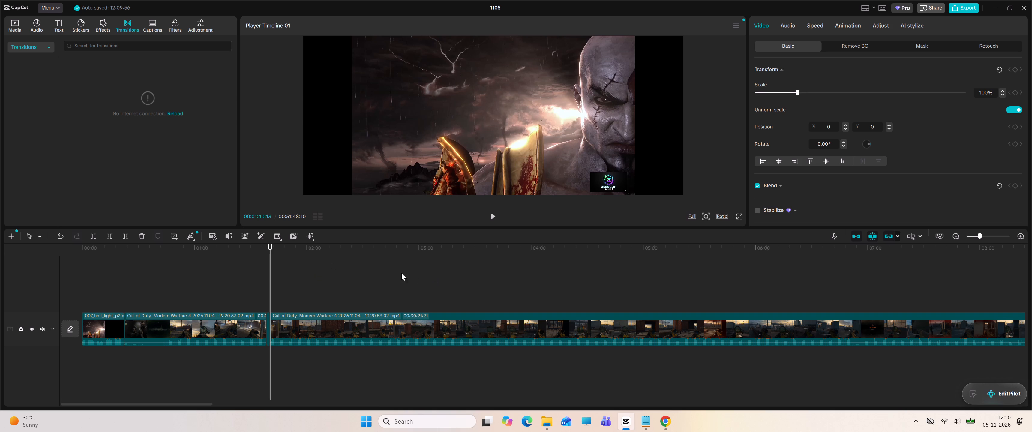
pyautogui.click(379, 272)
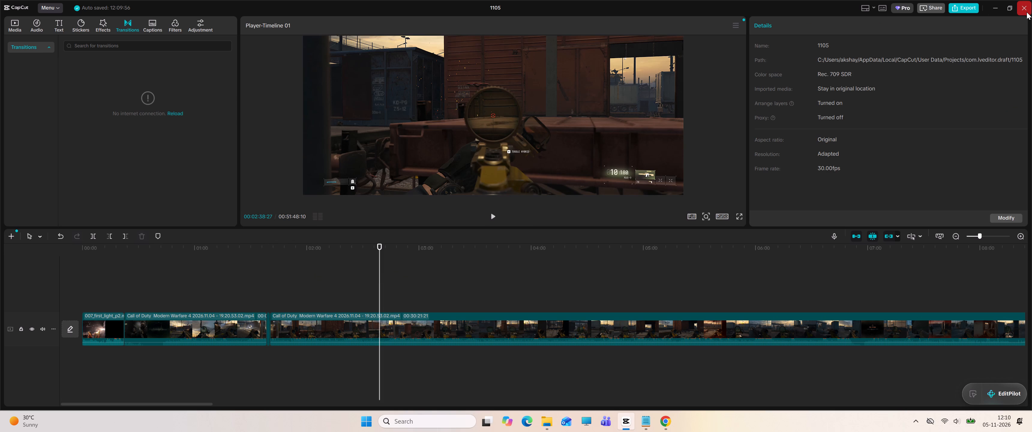
# Close the 1105 project and quit CapCut to restart it.
pyautogui.click(1027, 12)
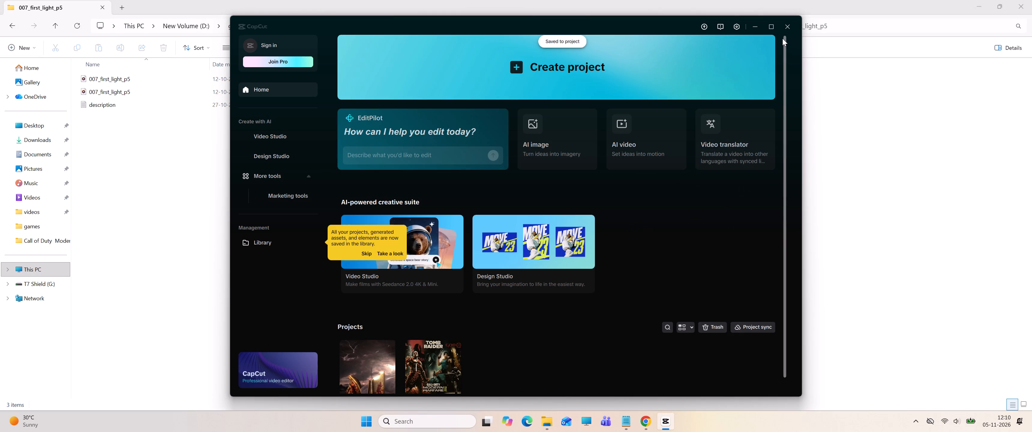
pyautogui.click(786, 27)
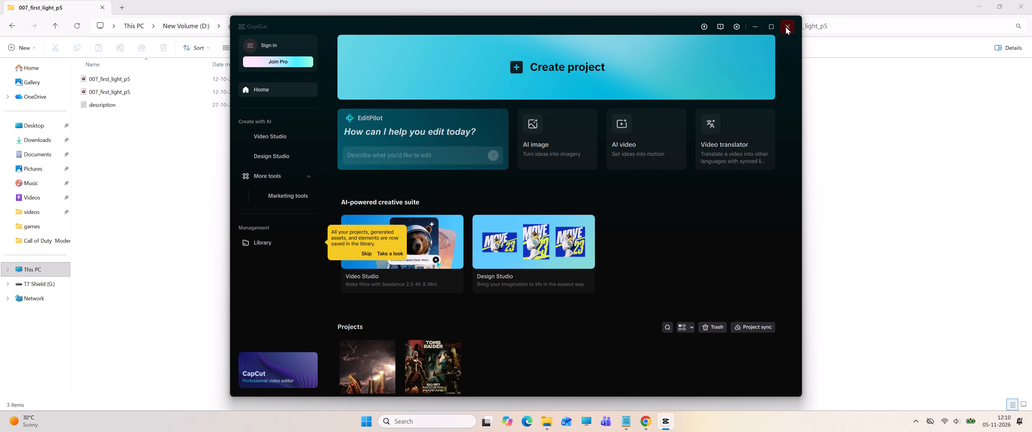
pyautogui.click(564, 266)
pyautogui.rightClick(422, 211)
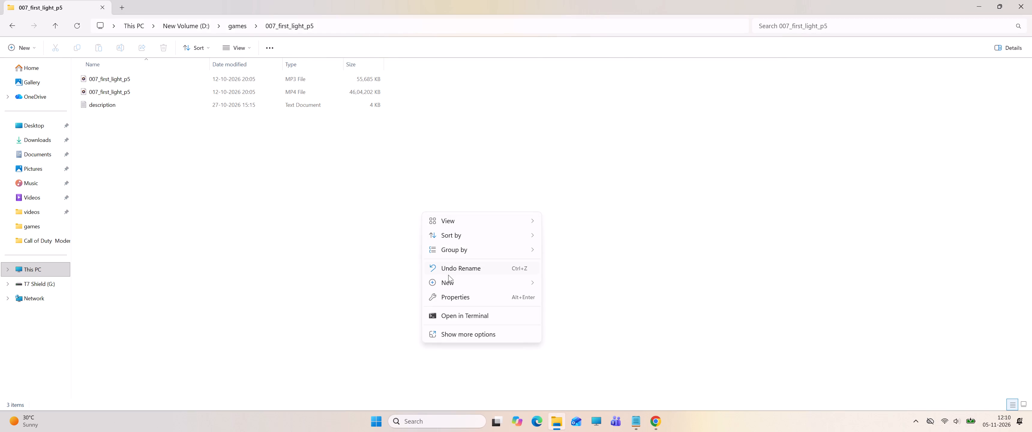
# Clear the 007_first_light_p5 folder window off the desktop and connect to the VPN in Hotspot Shield, leaving it running minimized.
pyautogui.click(372, 308)
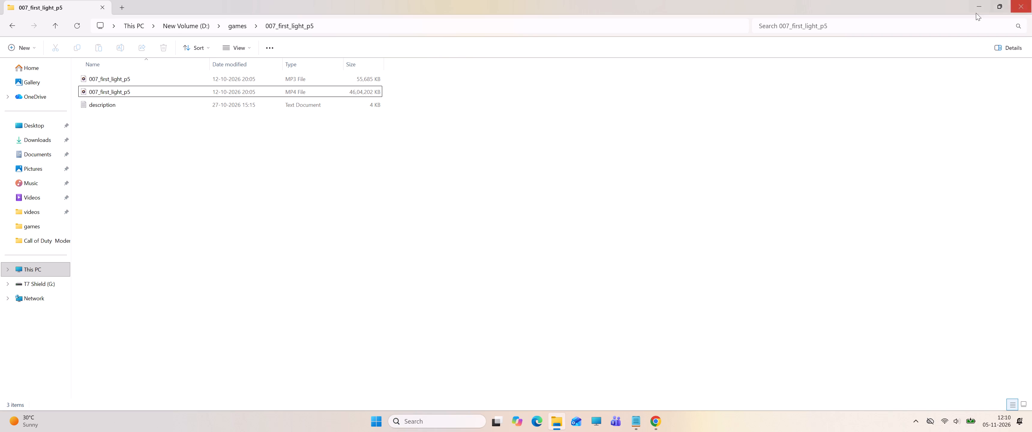
pyautogui.click(977, 7)
pyautogui.click(701, 280)
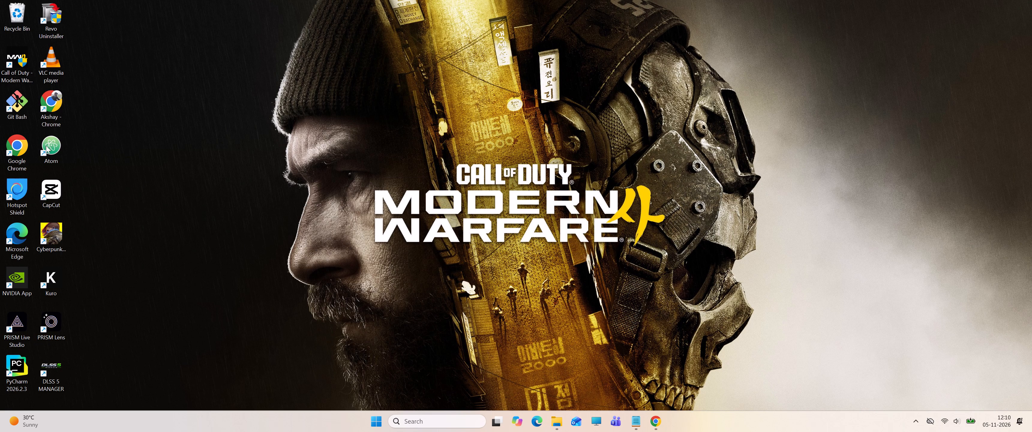
pyautogui.doubleClick(25, 196)
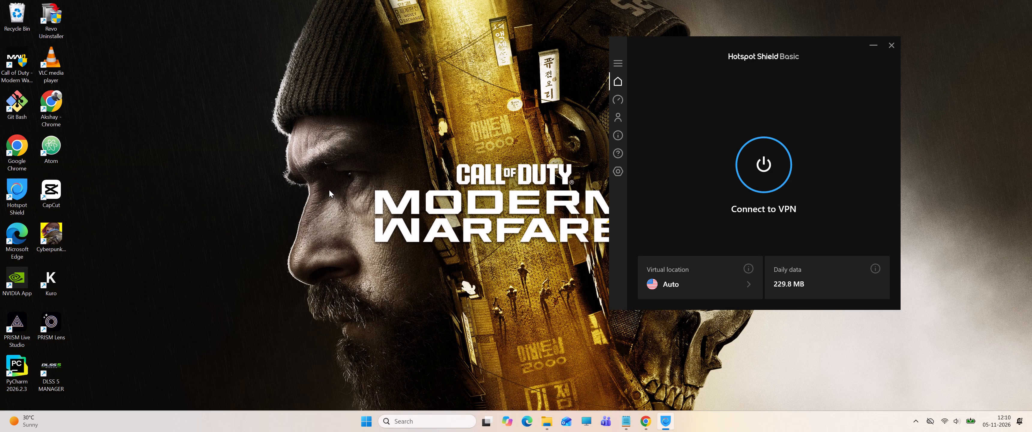
pyautogui.click(776, 174)
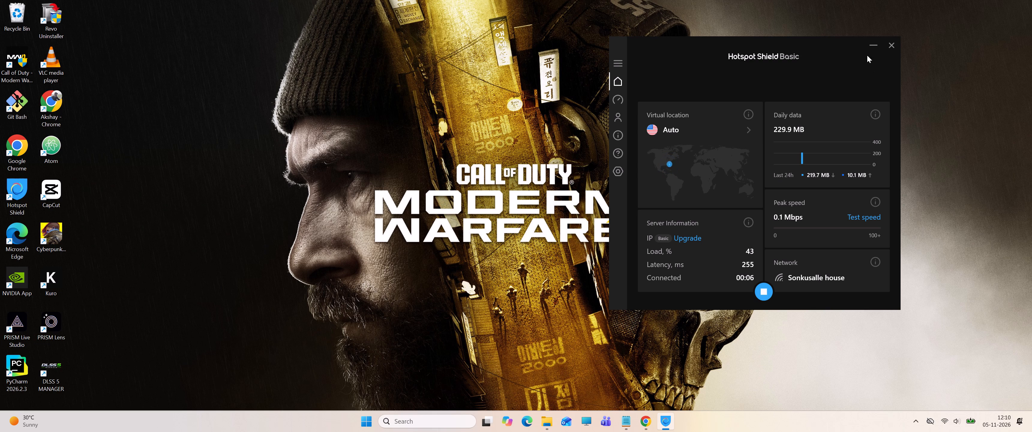
pyautogui.click(870, 44)
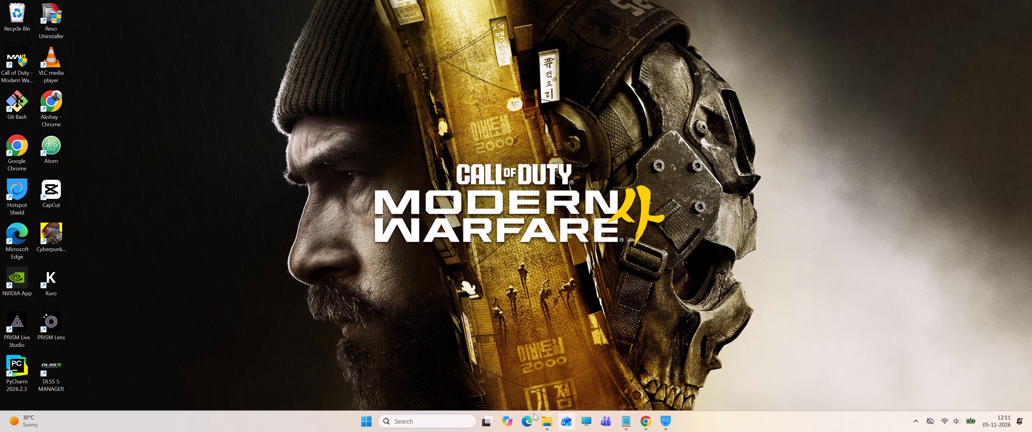
# Launch CapCut again from the desktop.
pyautogui.doubleClick(47, 198)
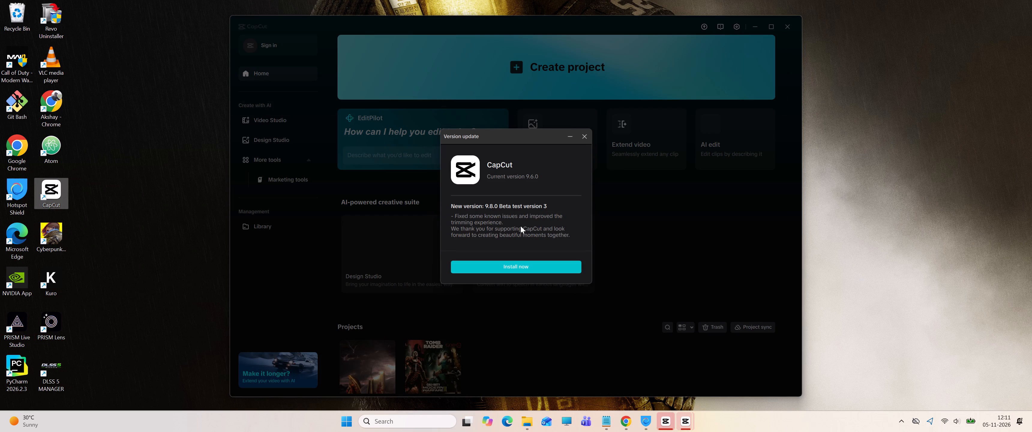
# In the restarted CapCut, decline the version update, notifications and Pro trial, and reopen the 1105 project.
pyautogui.click(584, 137)
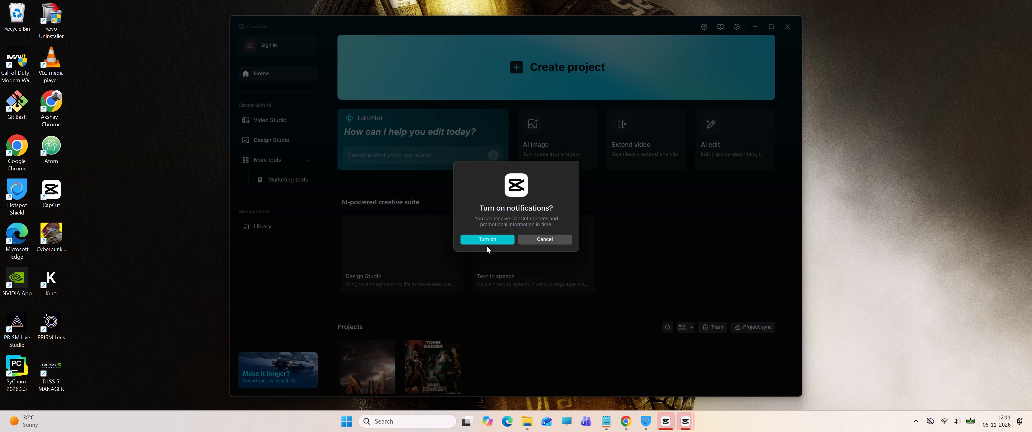
pyautogui.click(534, 239)
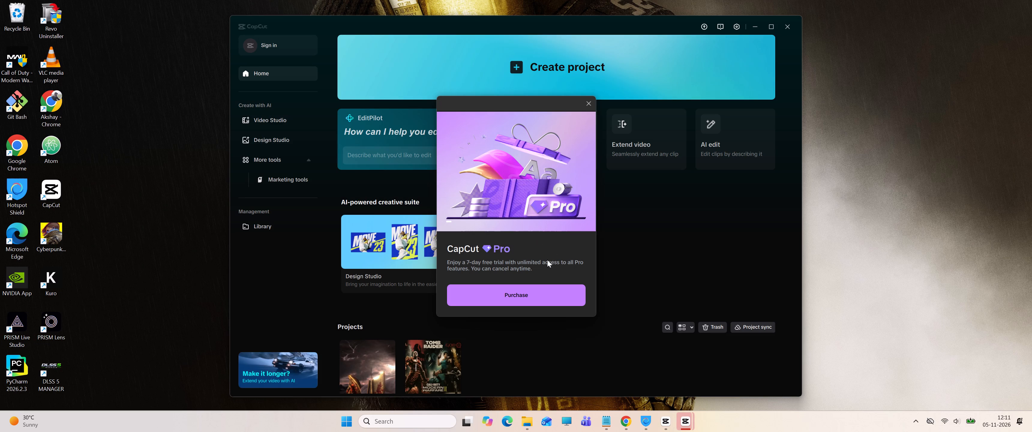
pyautogui.click(588, 105)
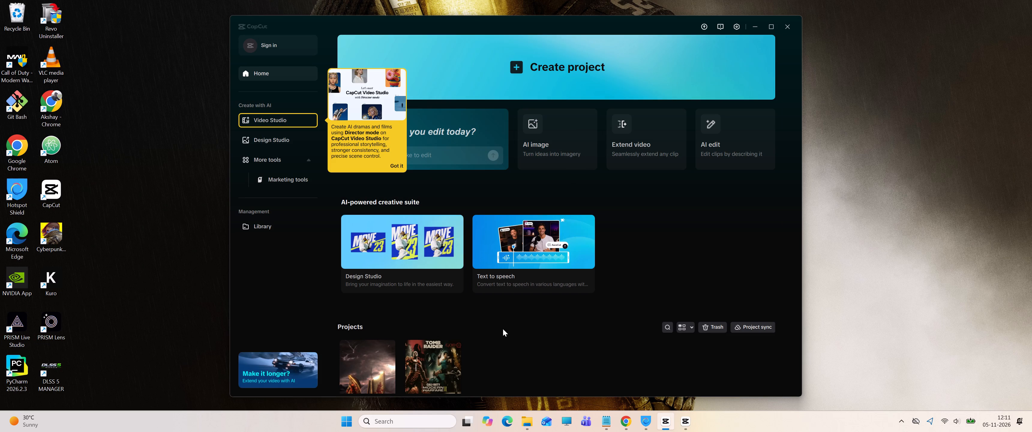
pyautogui.scroll(-3, 503, 329)
pyautogui.click(370, 349)
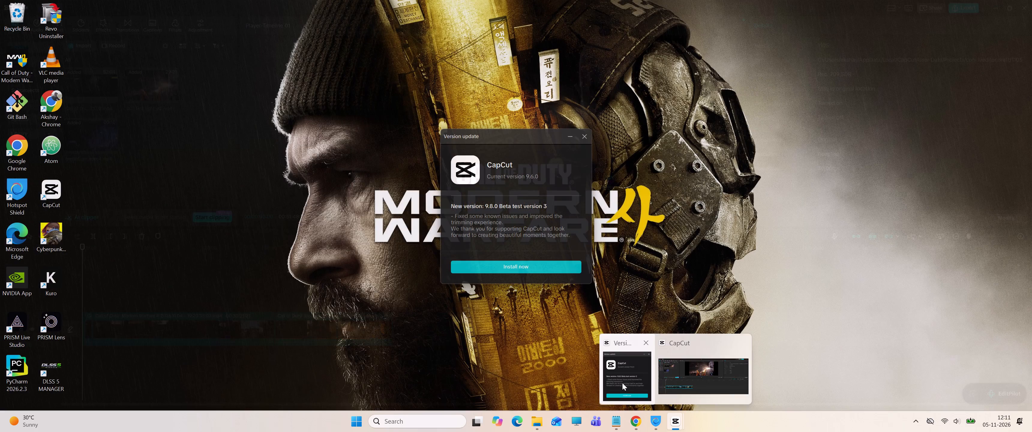
# Dismiss the keyboard shortcut conflict notice and close the separate version update window.
pyautogui.click(622, 383)
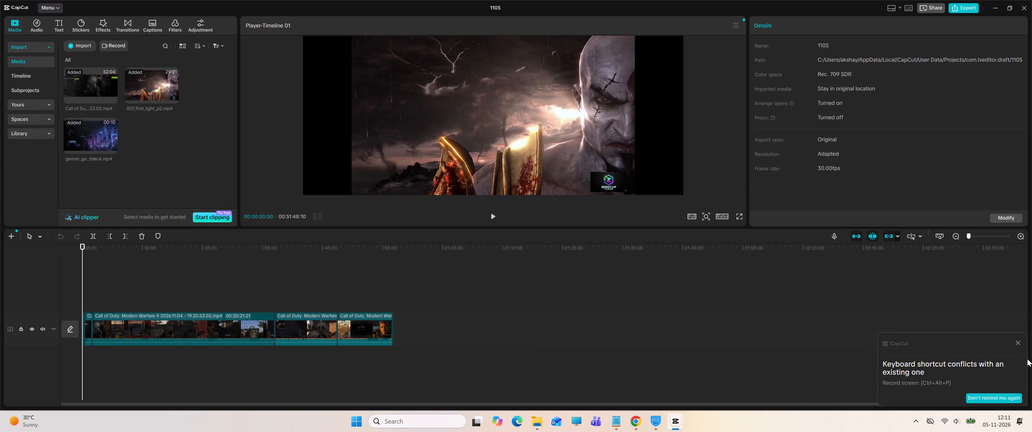
pyautogui.click(1019, 341)
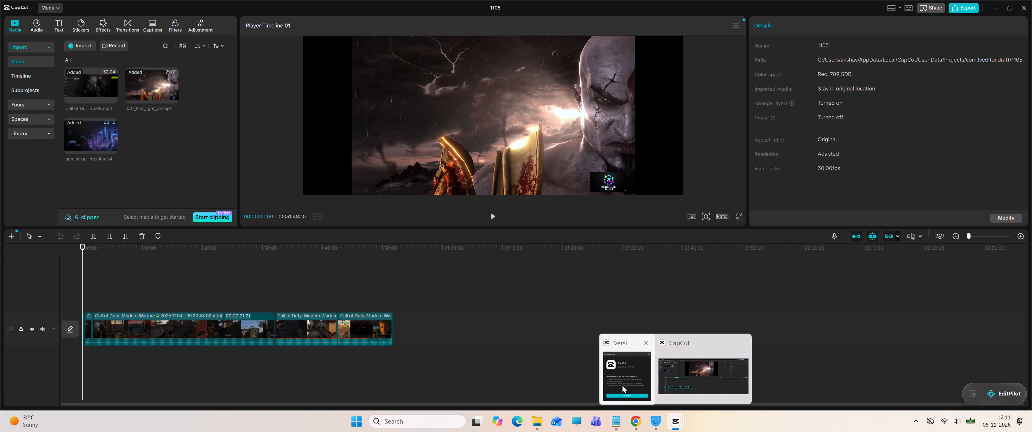
pyautogui.click(622, 385)
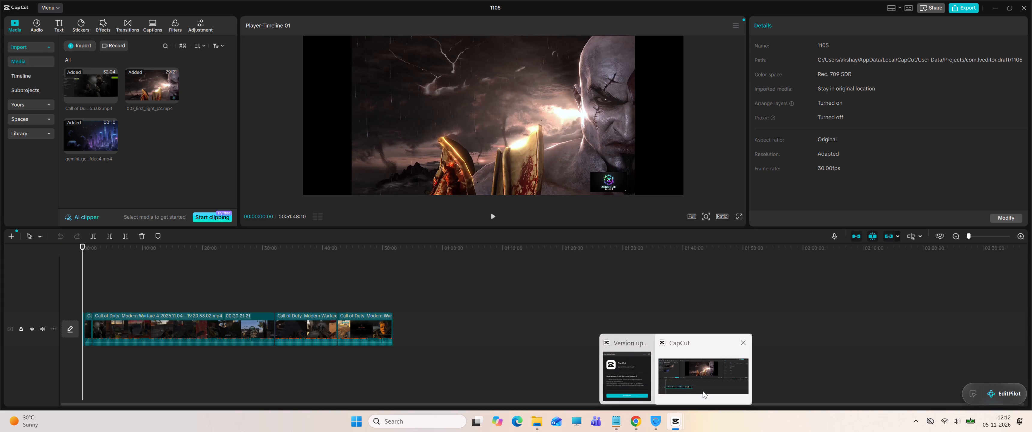
pyautogui.click(703, 389)
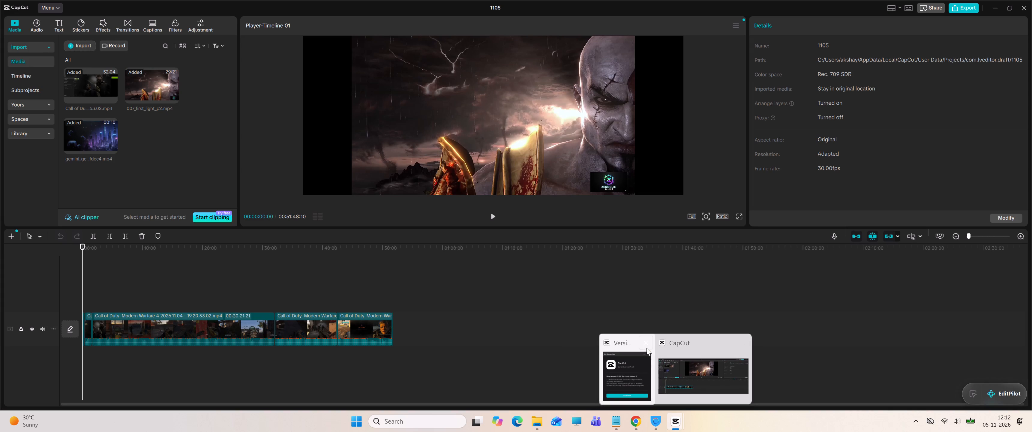
pyautogui.click(646, 344)
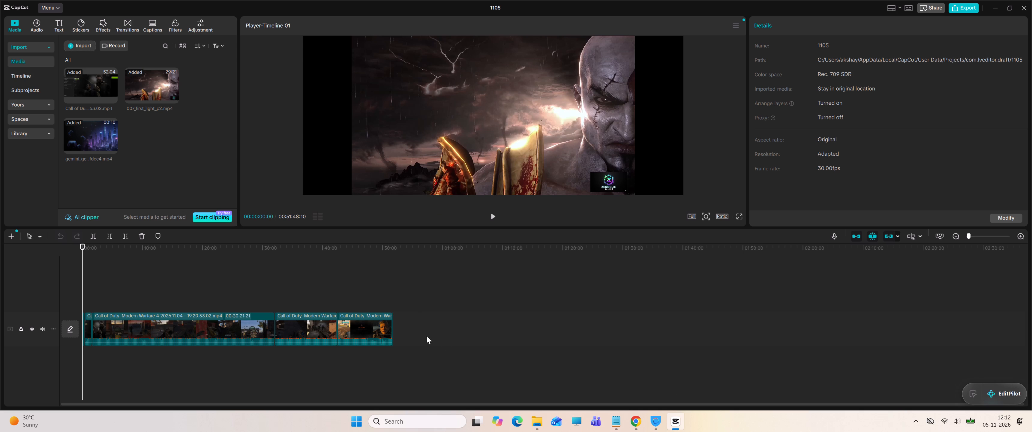
# Select the 007_first_light intro clip and browse the trending transitions for one to place after it.
pyautogui.keyDown('ctrl'); pyautogui.scroll(6, 422, 340); pyautogui.keyUp('ctrl')
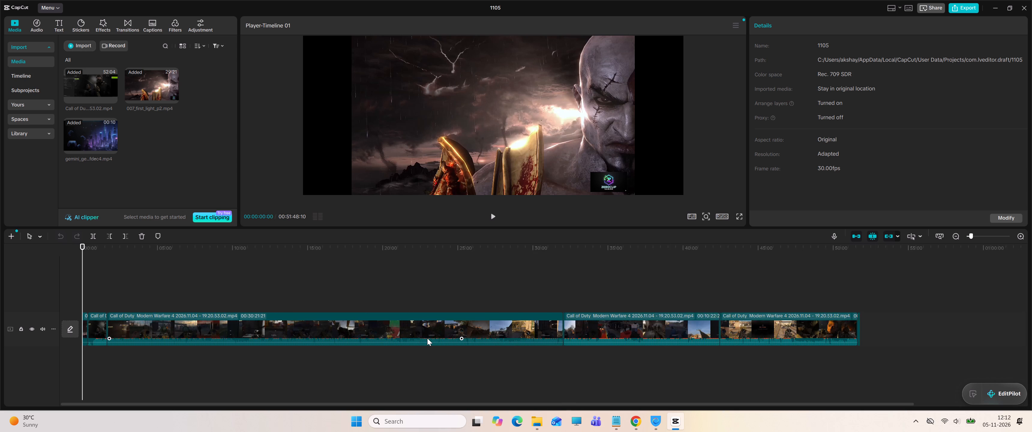
pyautogui.keyDown('ctrl'); pyautogui.scroll(20, 427, 338); pyautogui.keyUp('ctrl')
pyautogui.keyDown('ctrl'); pyautogui.scroll(2, 427, 338); pyautogui.keyUp('ctrl')
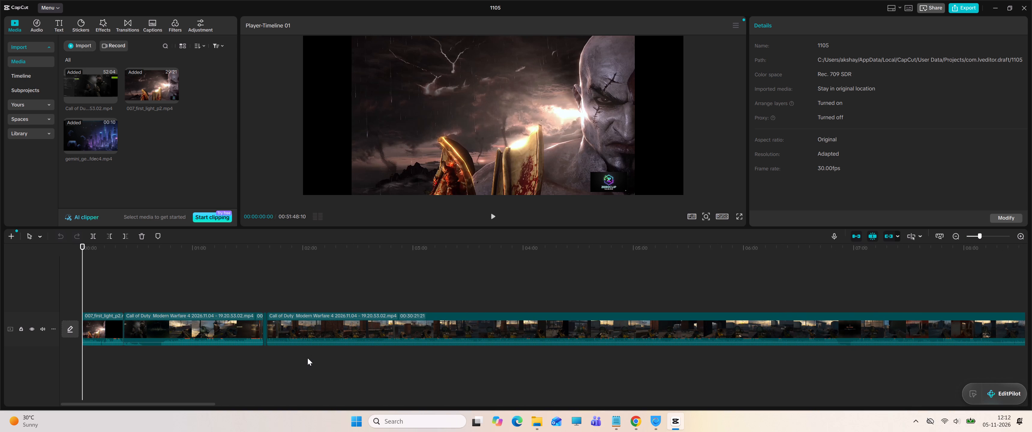
pyautogui.click(98, 328)
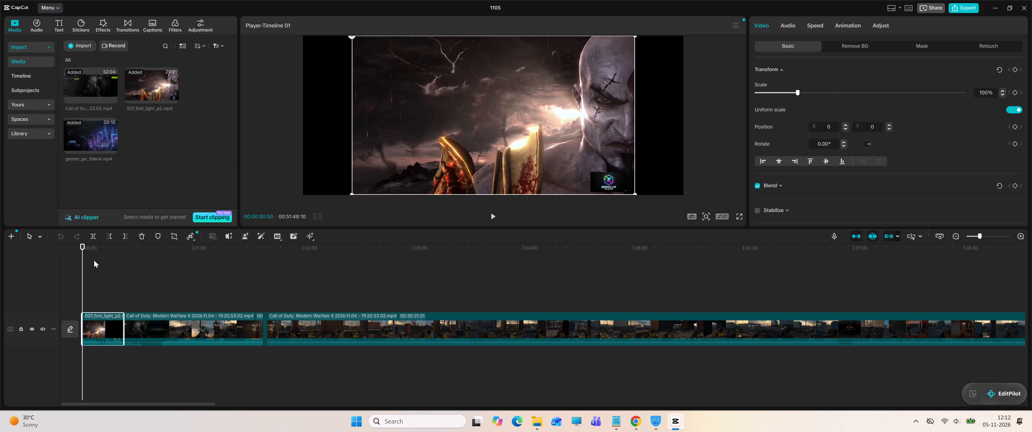
pyautogui.click(128, 23)
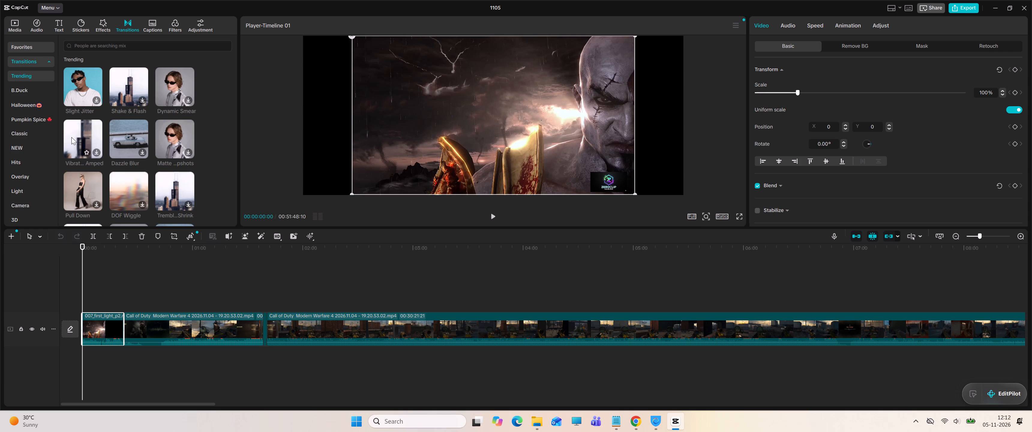
pyautogui.scroll(-3, 126, 172)
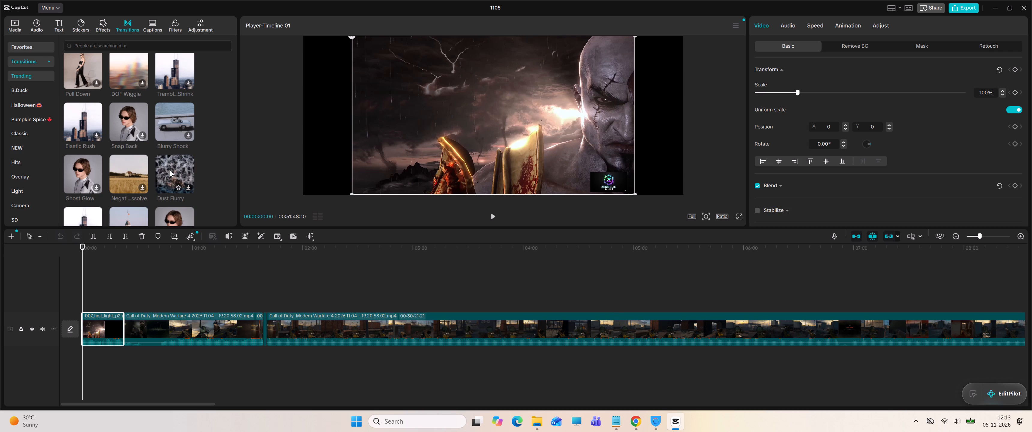
pyautogui.scroll(-1, 169, 170)
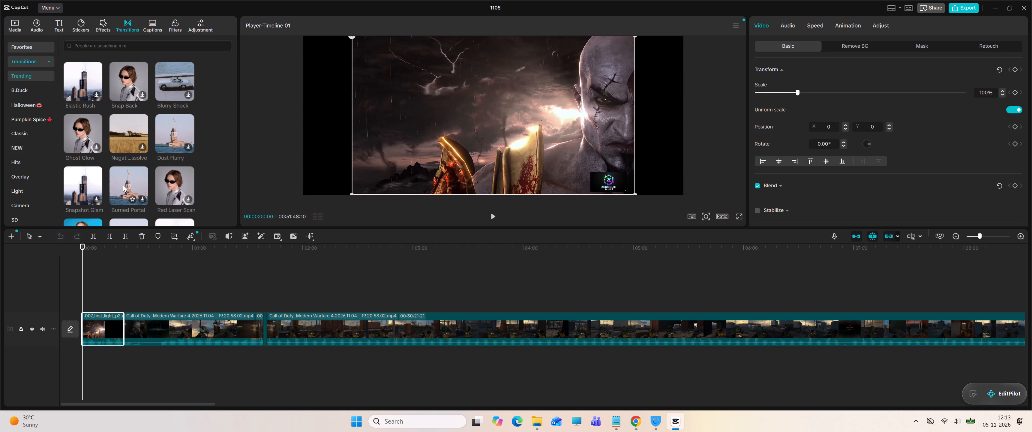
pyautogui.scroll(-2, 123, 184)
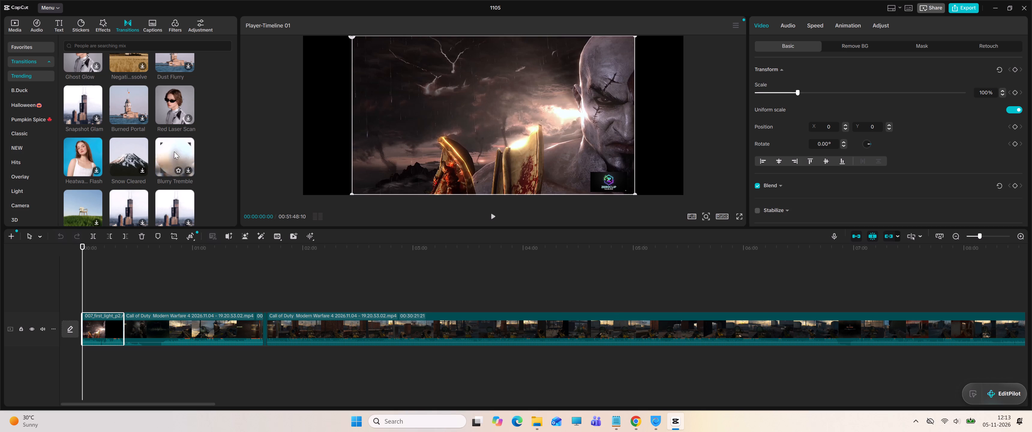
pyautogui.scroll(-1, 174, 151)
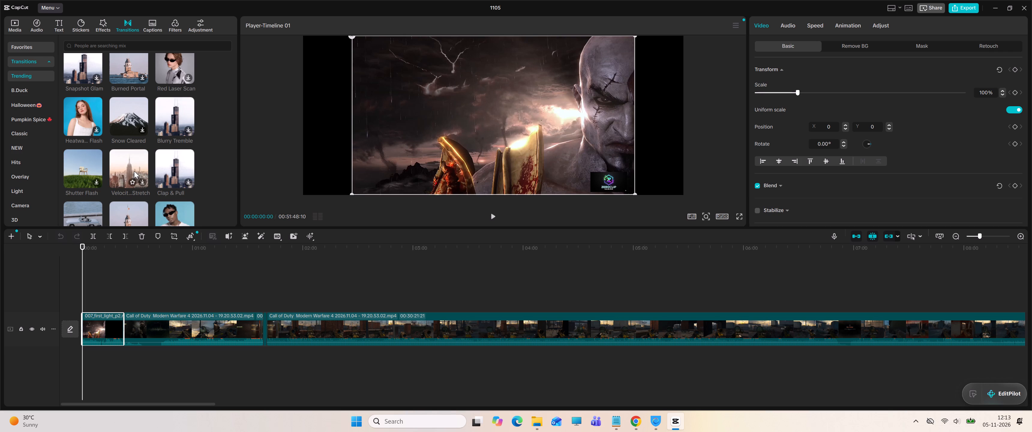
pyautogui.scroll(-2, 134, 171)
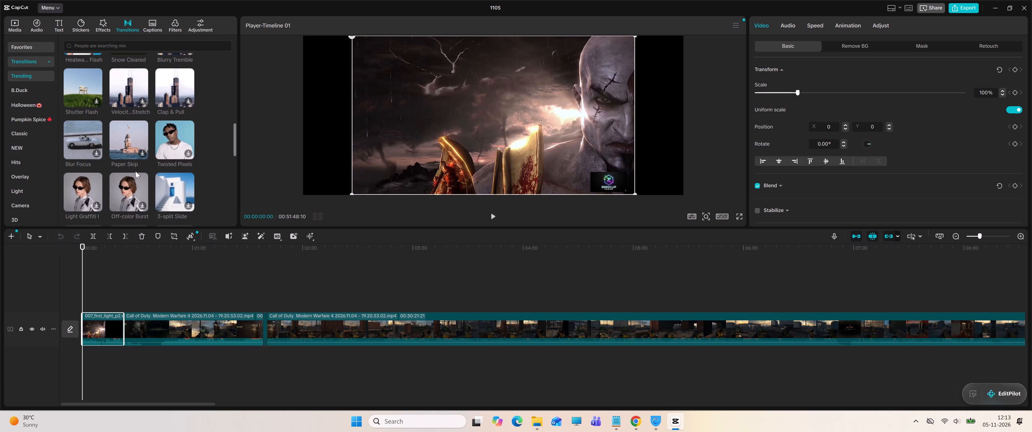
pyautogui.scroll(-3, 135, 171)
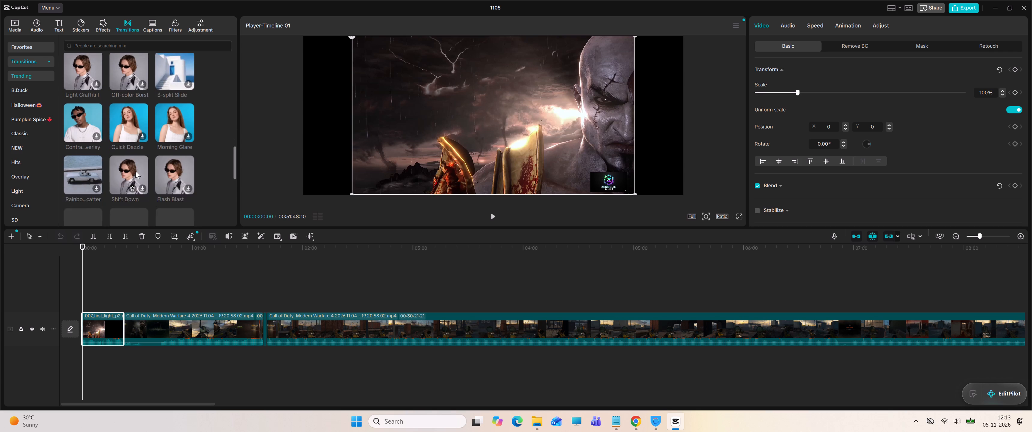
pyautogui.scroll(-1, 135, 171)
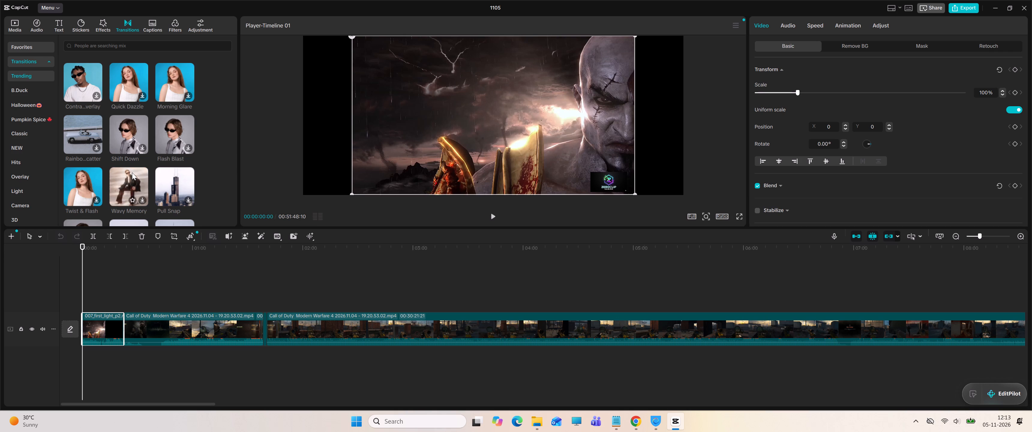
# Search the transitions library for "fire" and look through the fire-style transitions.
pyautogui.click(102, 46)
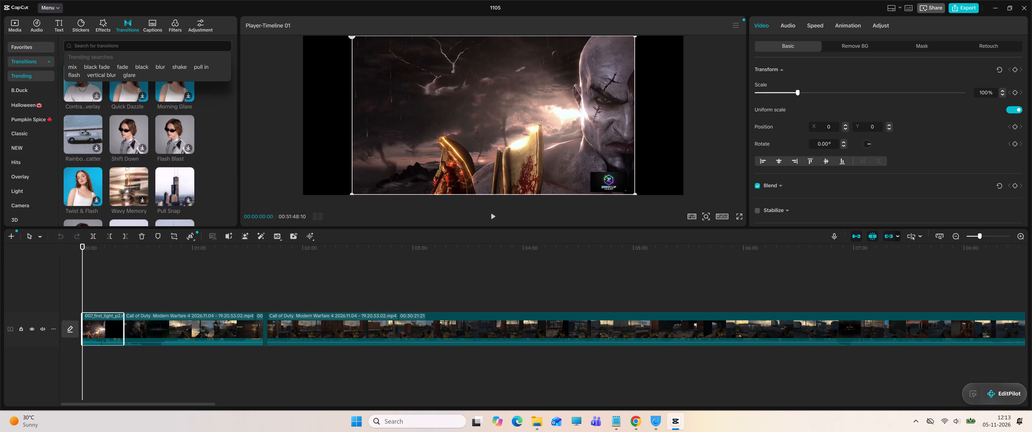
pyautogui.write('fire')
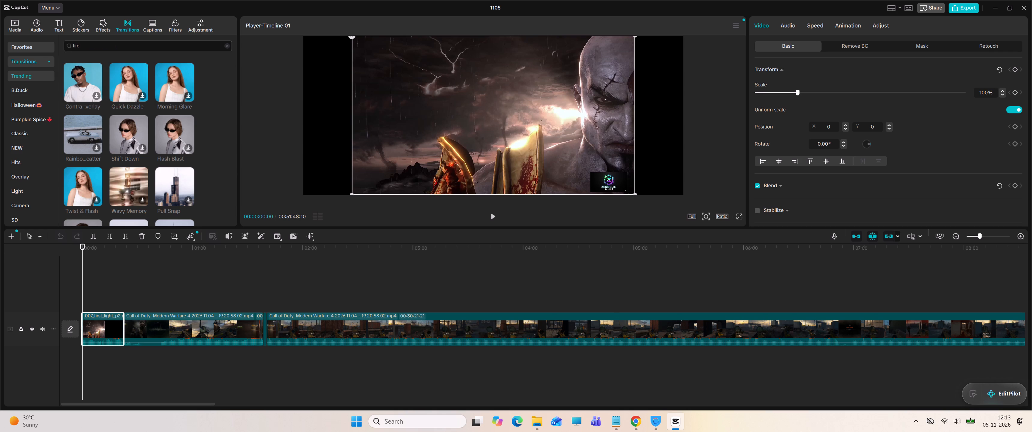
pyautogui.press('Return')
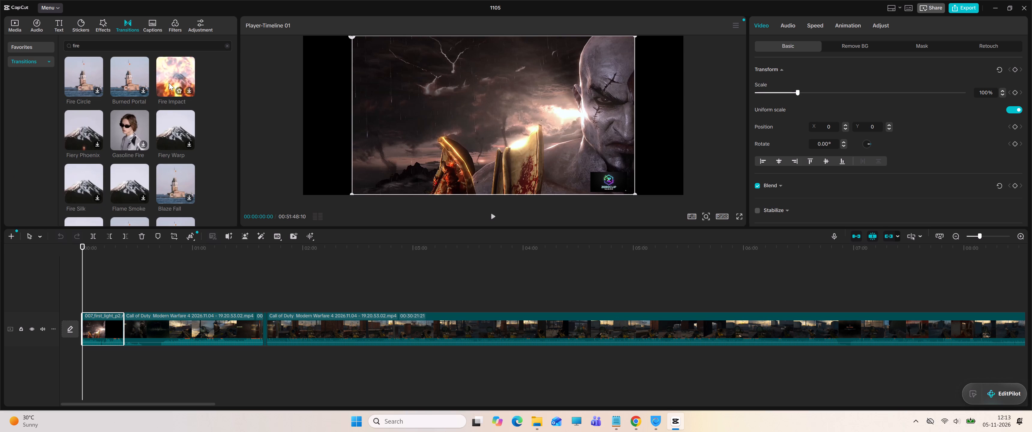
pyautogui.scroll(-3, 173, 137)
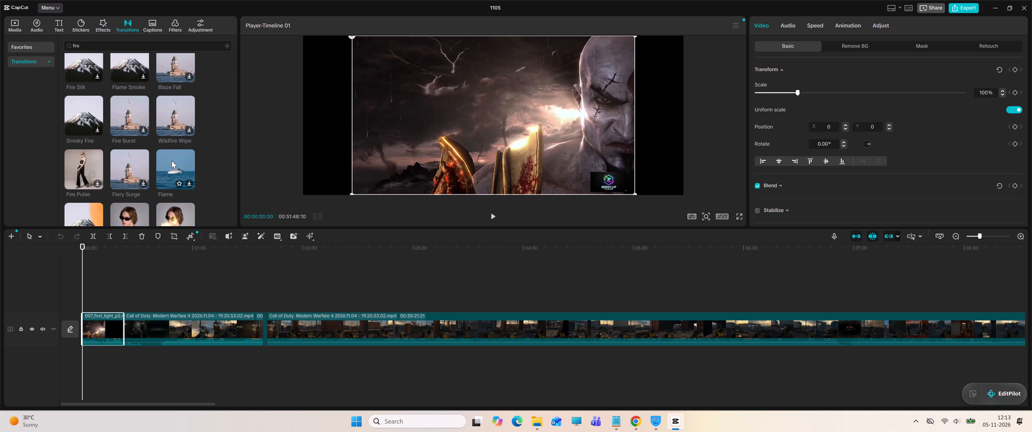
pyautogui.scroll(-2, 172, 161)
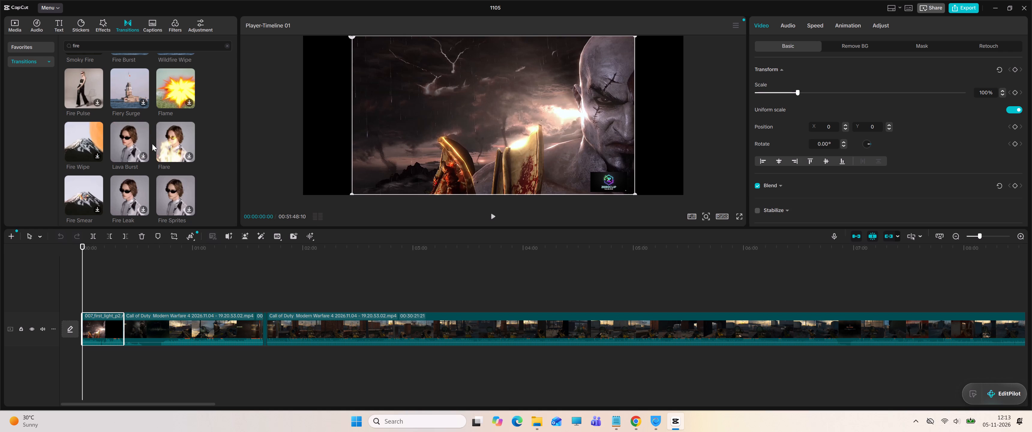
pyautogui.scroll(-1, 167, 144)
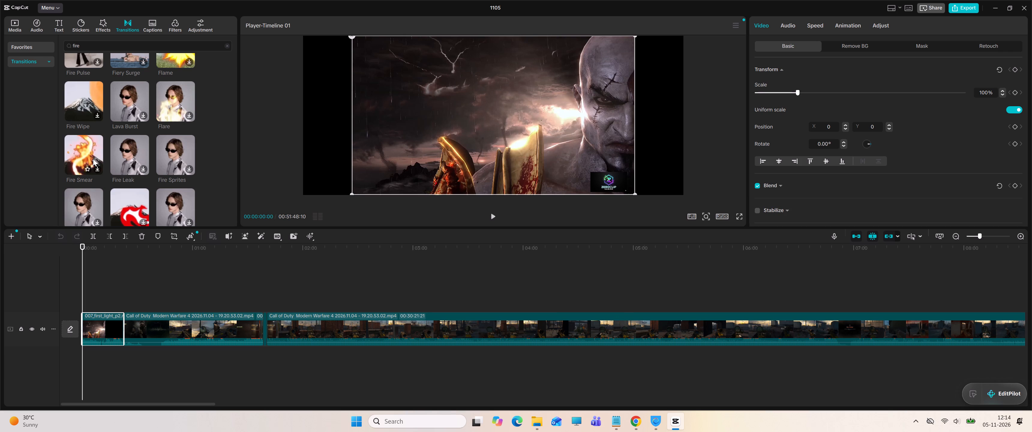
pyautogui.scroll(-1, 93, 159)
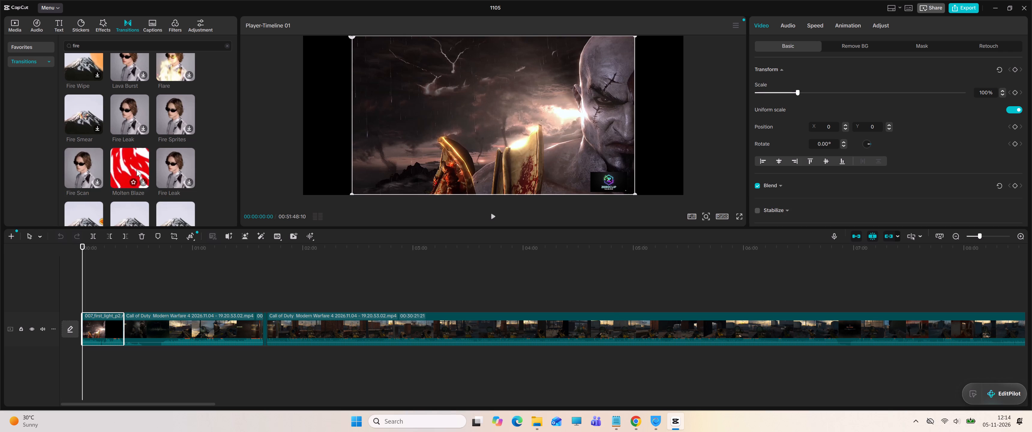
pyautogui.scroll(-2, 147, 170)
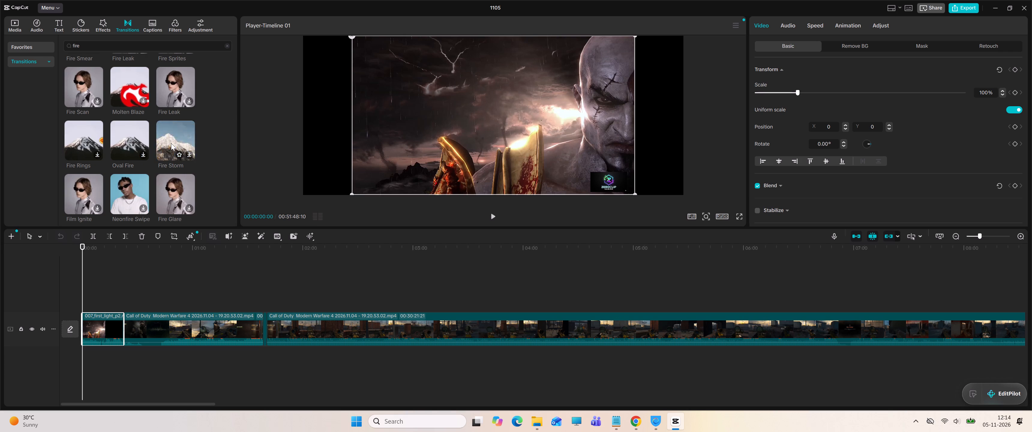
pyautogui.scroll(-2, 171, 143)
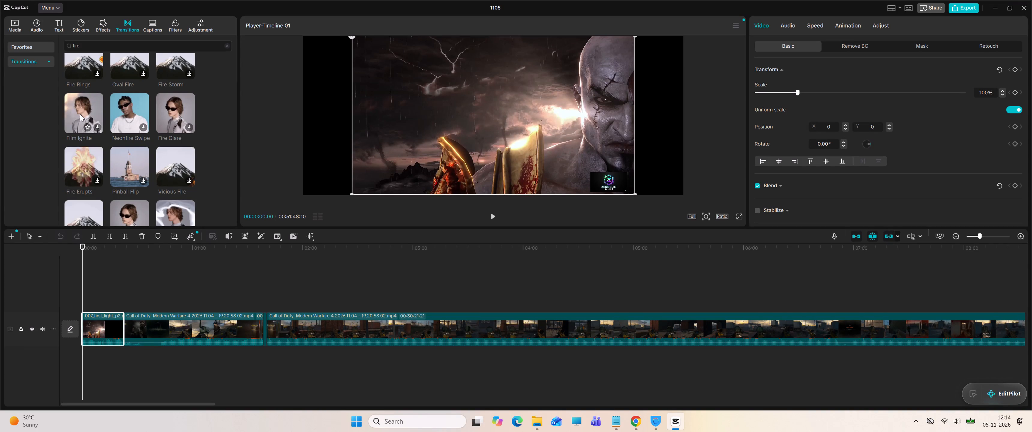
pyautogui.scroll(-1, 160, 157)
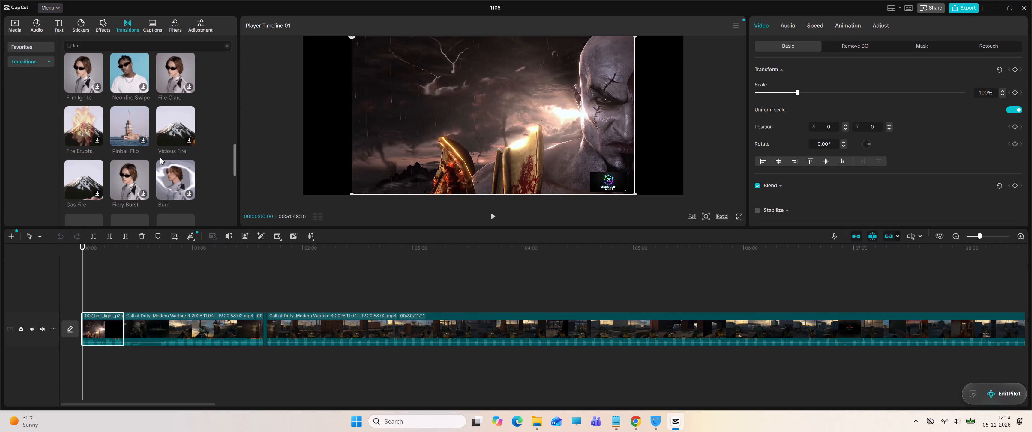
pyautogui.scroll(-3, 161, 157)
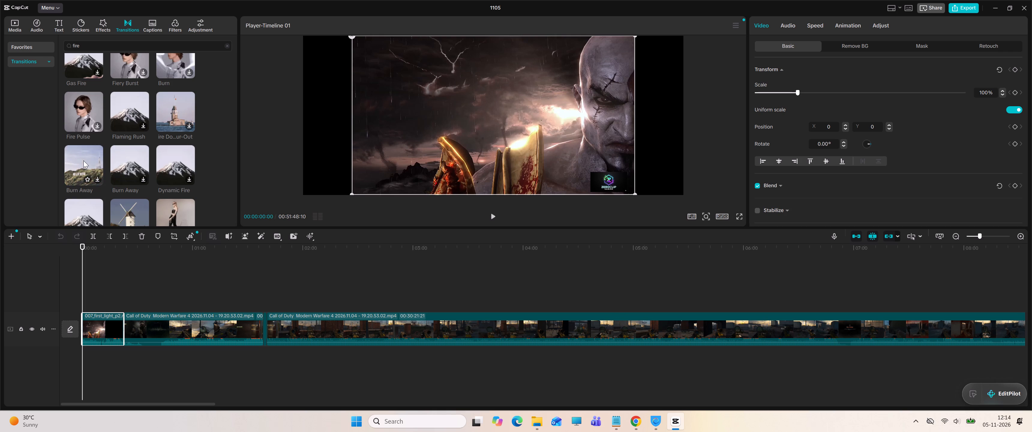
pyautogui.scroll(-1, 79, 161)
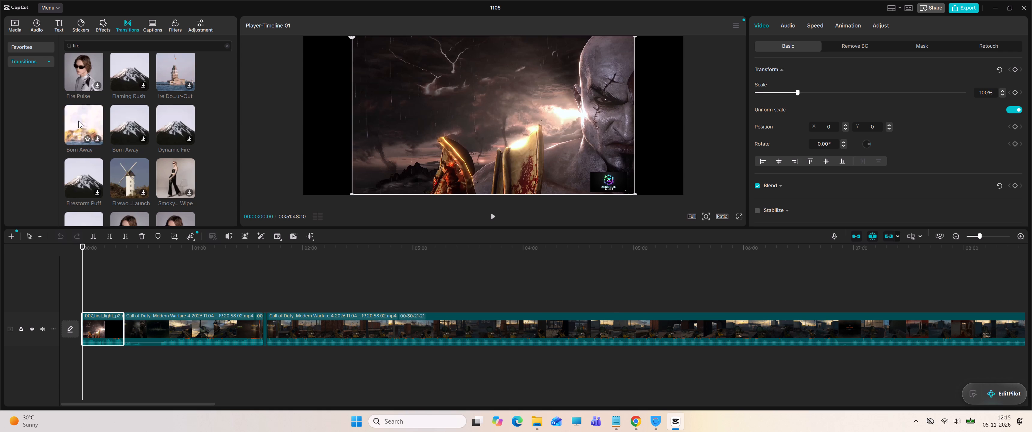
# Add the Burn Away transition between the intro and the first Call of Duty clip, accepting duplicate frames.
pyautogui.moveTo(79, 120); pyautogui.dragTo(97, 187)
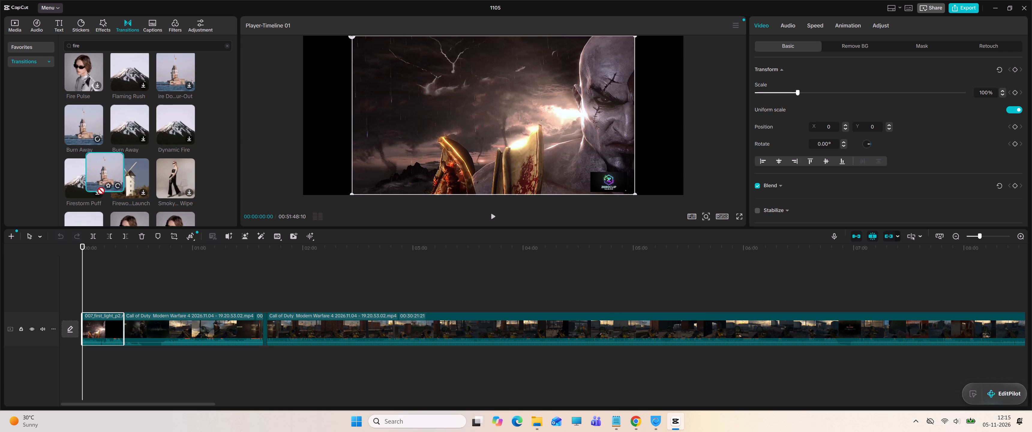
pyautogui.moveTo(97, 187); pyautogui.dragTo(123, 331)
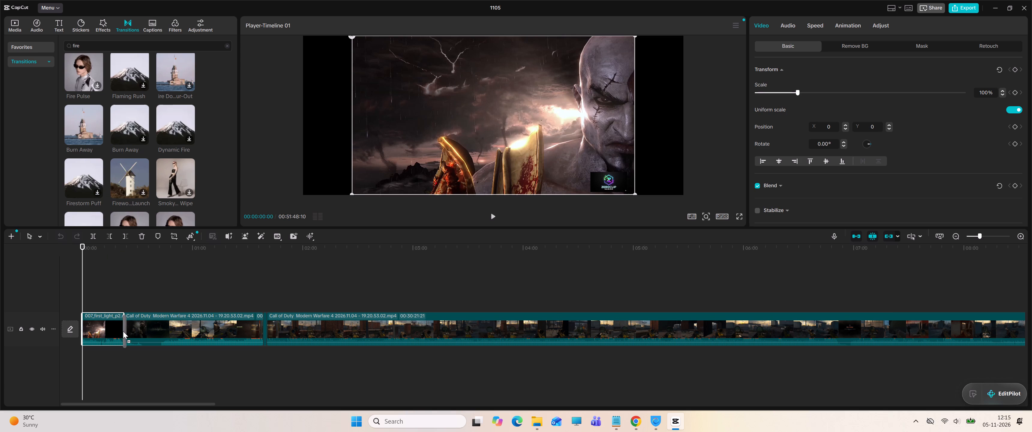
pyautogui.moveTo(123, 331); pyautogui.dragTo(122, 327)
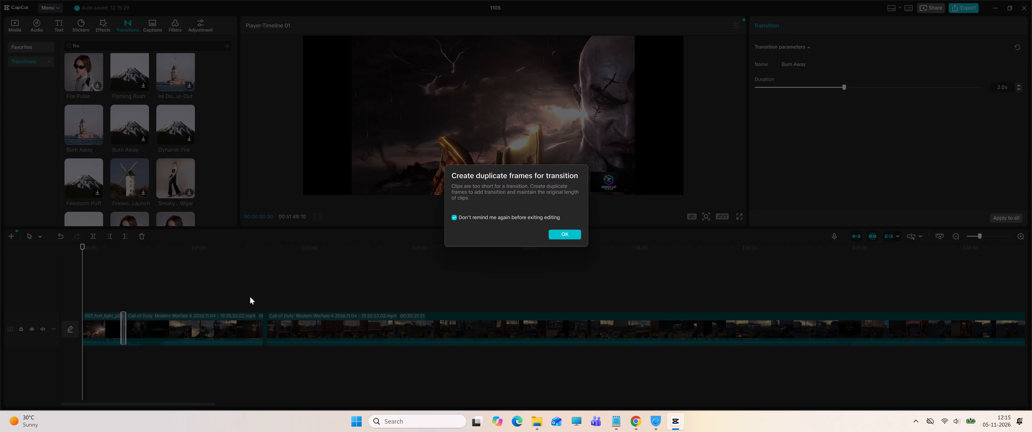
pyautogui.click(565, 233)
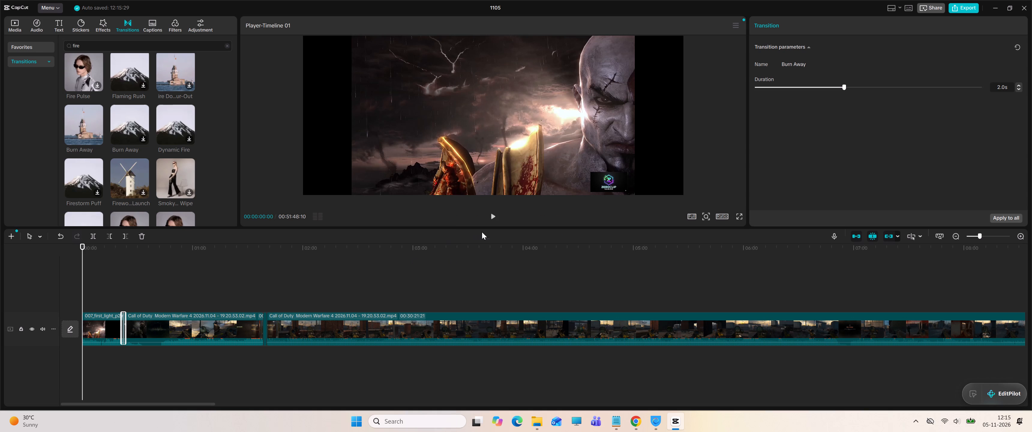
# Play back the end of the intro, the Burn Away transition and the start of the gameplay.
pyautogui.click(494, 216)
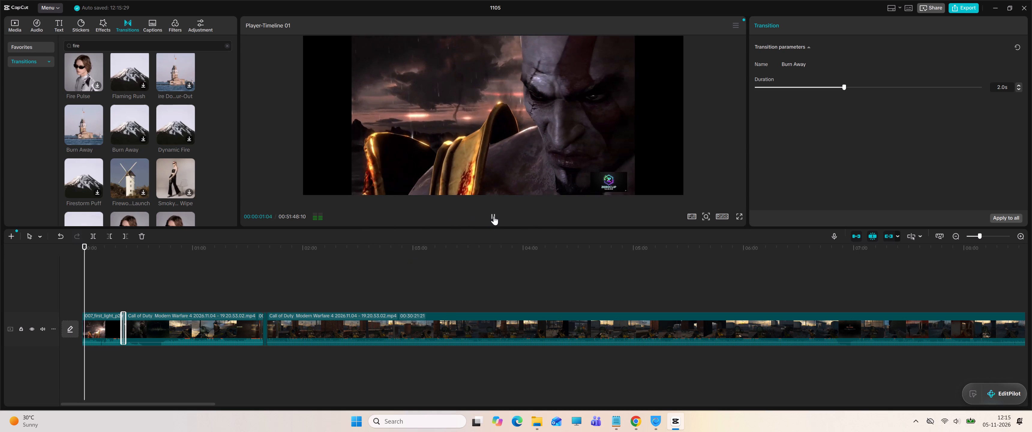
pyautogui.click(494, 216)
pyautogui.moveTo(85, 247); pyautogui.dragTo(94, 250)
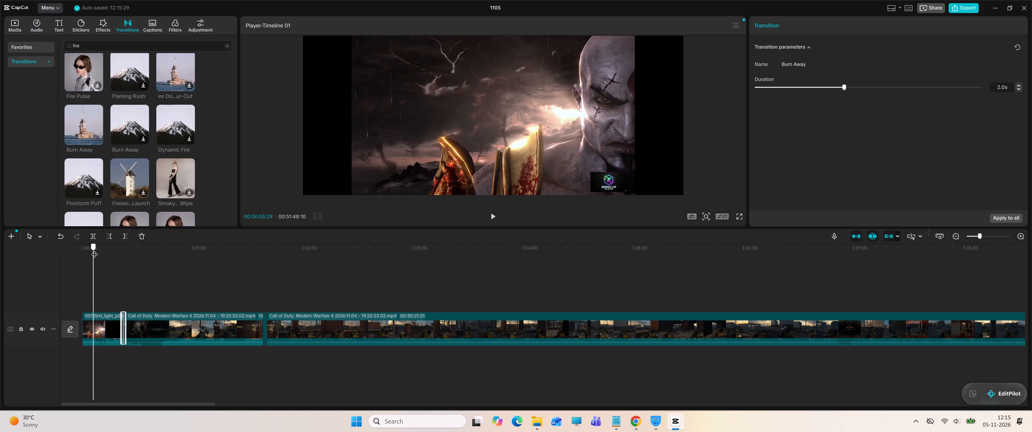
pyautogui.moveTo(94, 250); pyautogui.dragTo(117, 250)
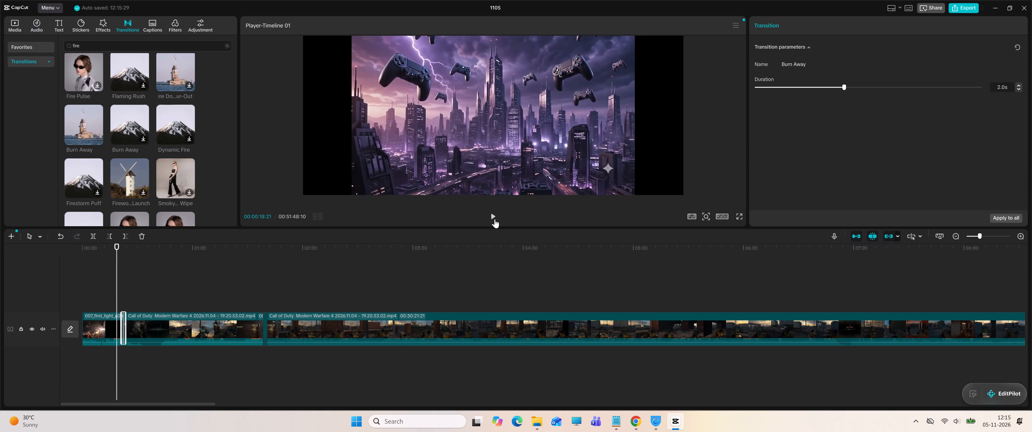
pyautogui.click(493, 217)
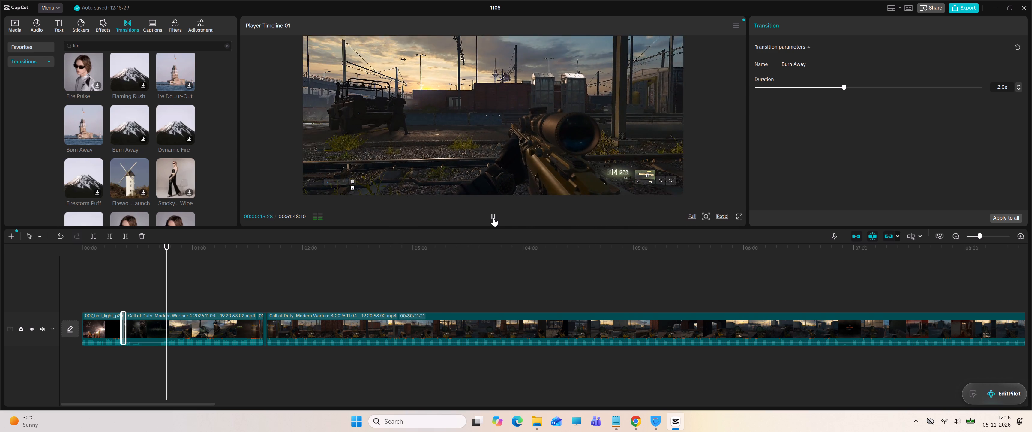
pyautogui.press('space')
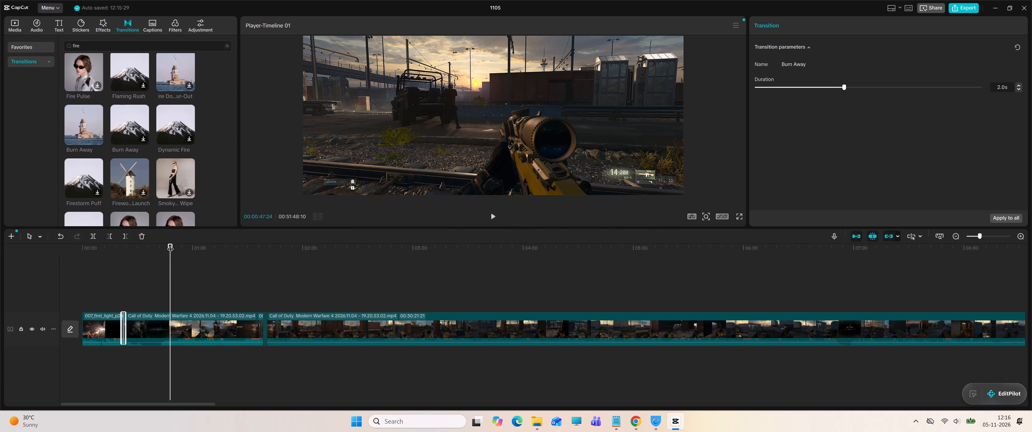
# Split the first Call of Duty clip at about 00:00:42:12, where the loading screen gives way to gameplay.
pyautogui.moveTo(170, 244); pyautogui.dragTo(124, 236)
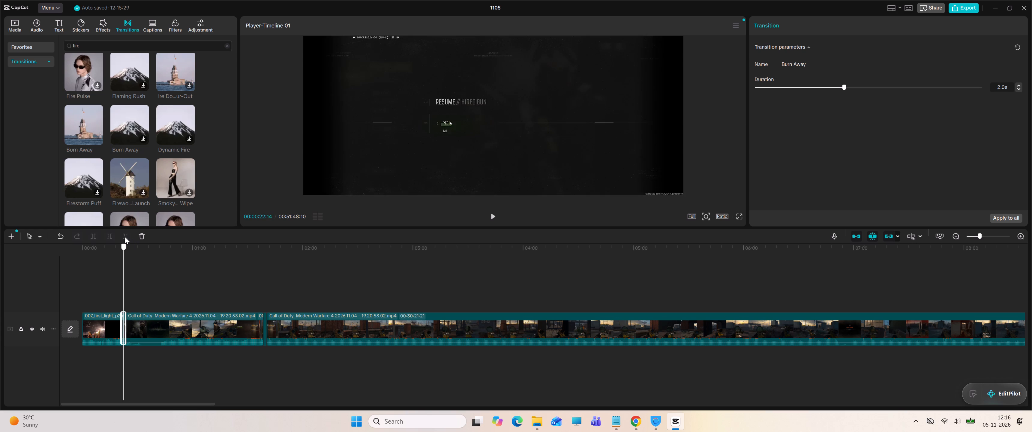
pyautogui.moveTo(124, 236); pyautogui.dragTo(140, 235)
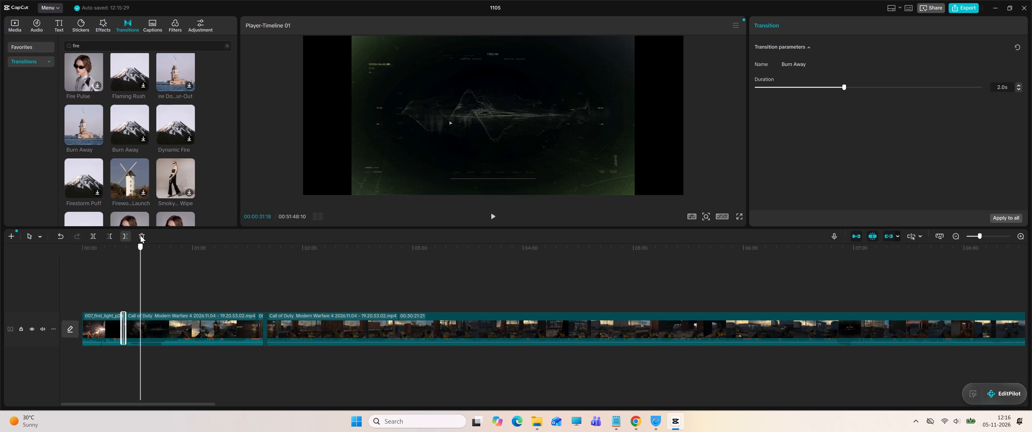
pyautogui.moveTo(140, 235); pyautogui.dragTo(154, 232)
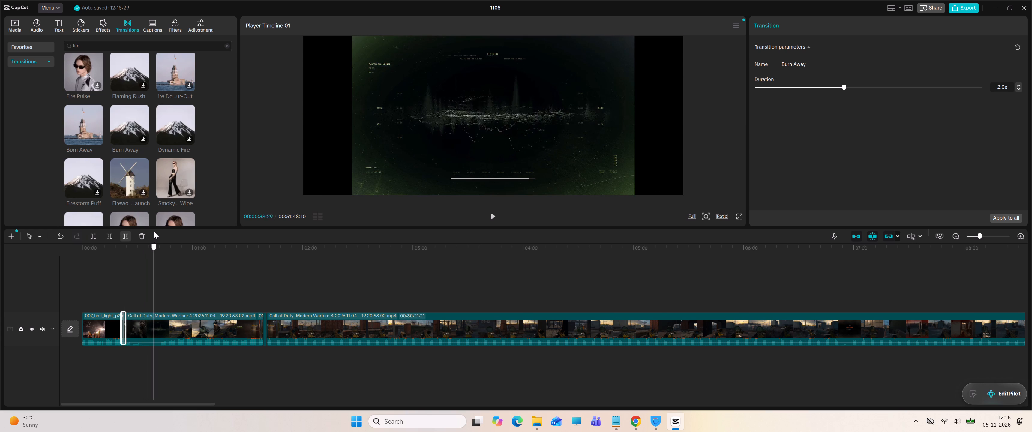
pyautogui.moveTo(154, 232); pyautogui.dragTo(163, 230)
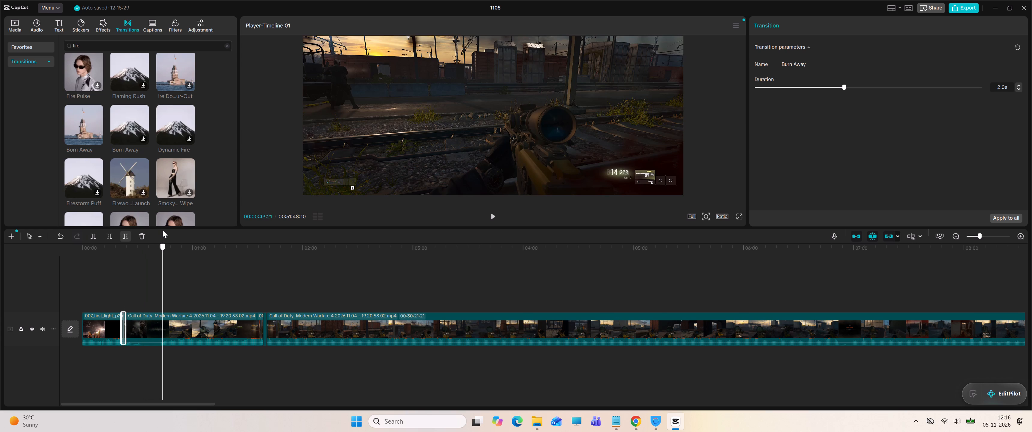
pyautogui.moveTo(163, 230); pyautogui.dragTo(160, 230)
pyautogui.click(145, 320)
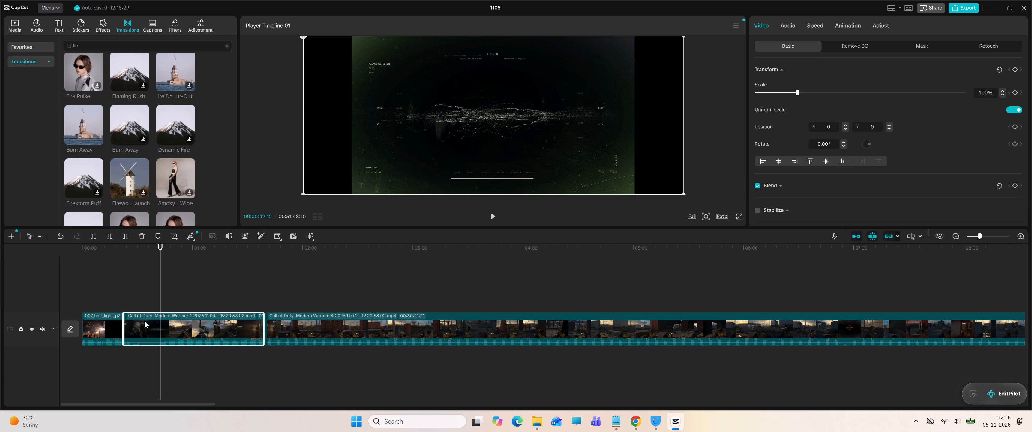
pyautogui.click(94, 236)
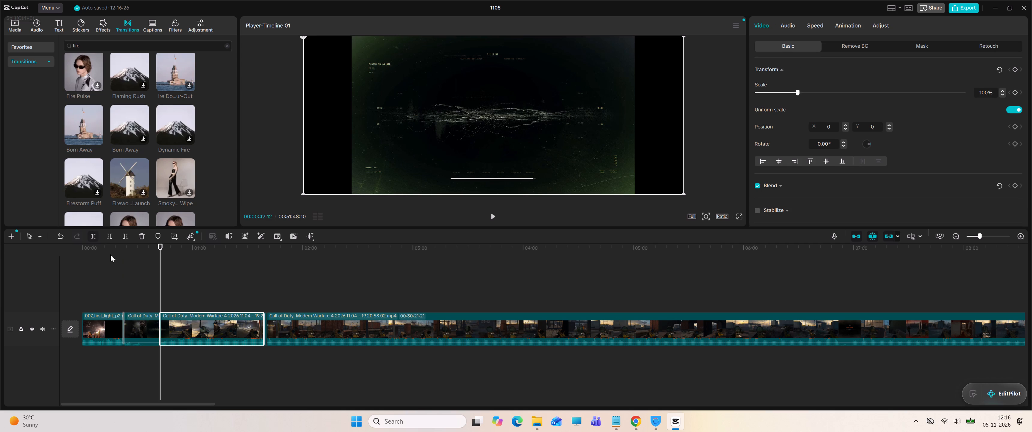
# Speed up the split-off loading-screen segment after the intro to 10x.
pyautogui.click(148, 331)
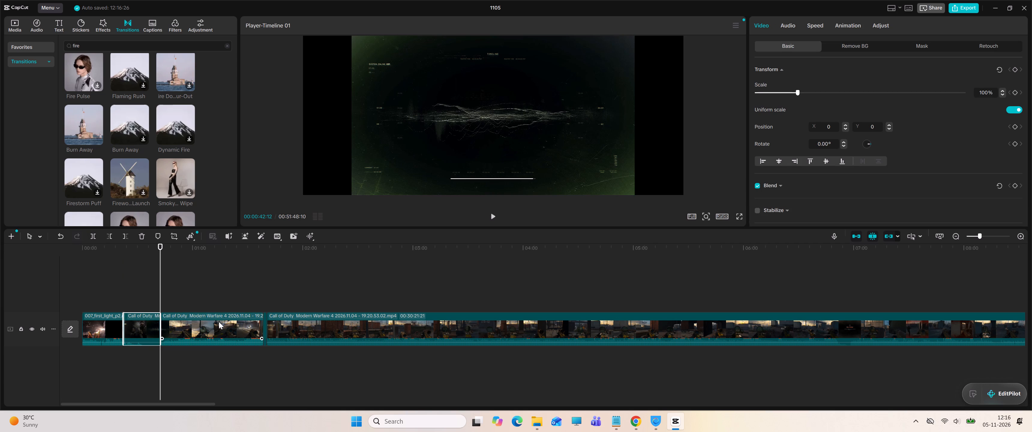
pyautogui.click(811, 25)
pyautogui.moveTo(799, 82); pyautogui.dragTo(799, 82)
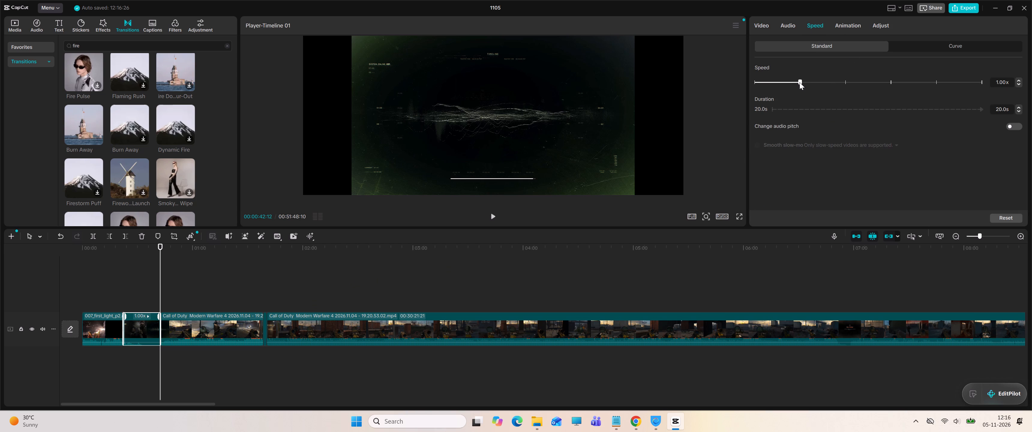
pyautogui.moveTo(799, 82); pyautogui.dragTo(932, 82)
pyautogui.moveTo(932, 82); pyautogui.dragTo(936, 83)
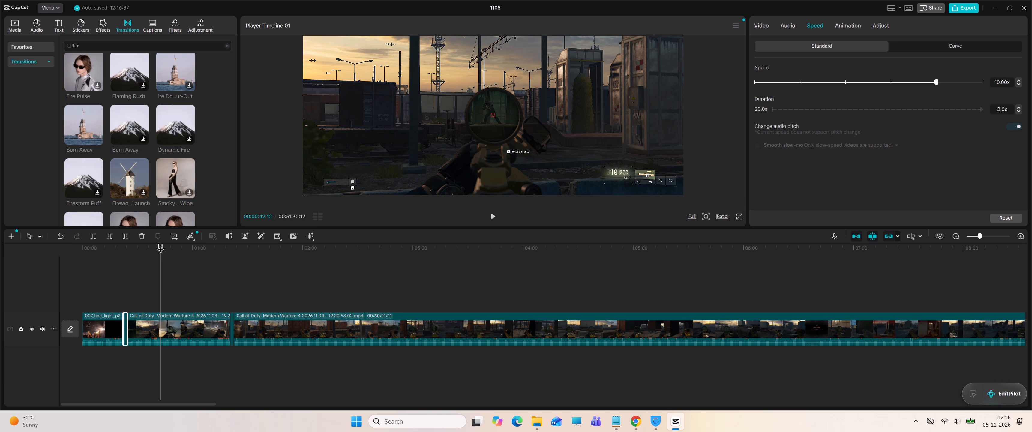
# Play back the end of the intro, the sped-up loading screen and the start of the gameplay.
pyautogui.moveTo(160, 245); pyautogui.dragTo(115, 243)
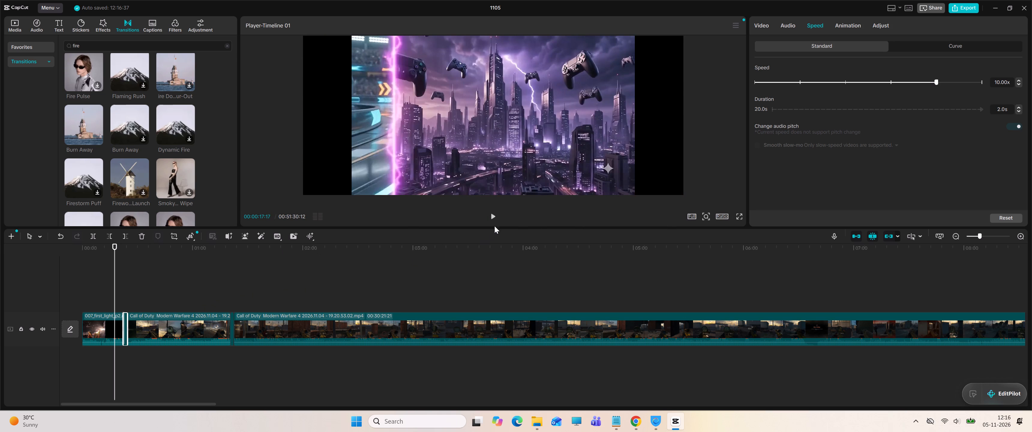
pyautogui.click(492, 216)
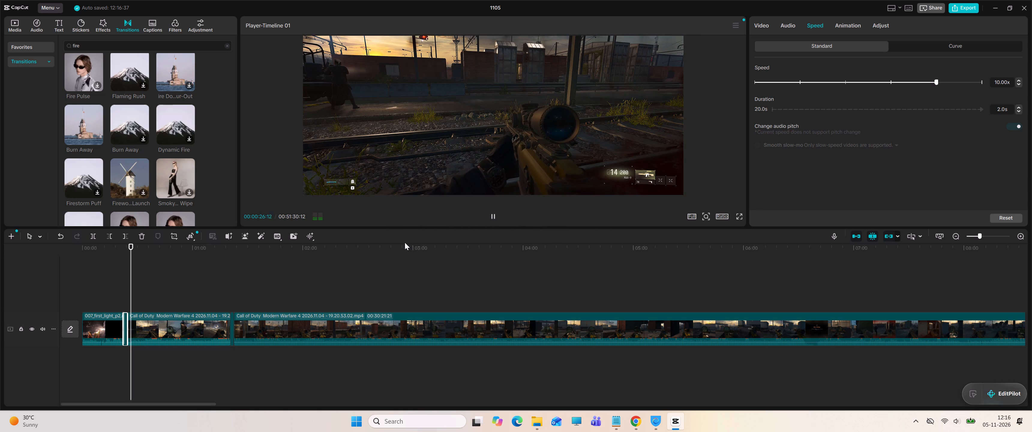
pyautogui.click(491, 215)
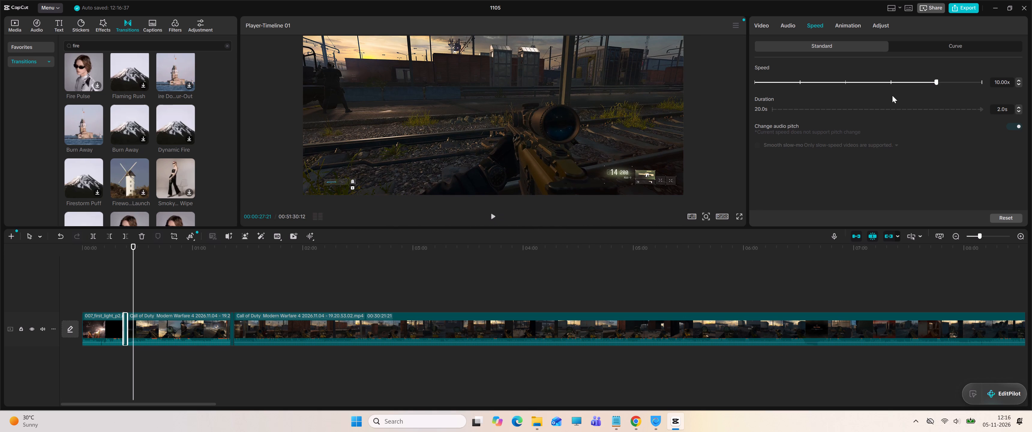
# Set the loading-screen segment's speed to 5x.
pyautogui.moveTo(936, 82); pyautogui.dragTo(905, 83)
pyautogui.moveTo(905, 83); pyautogui.dragTo(891, 83)
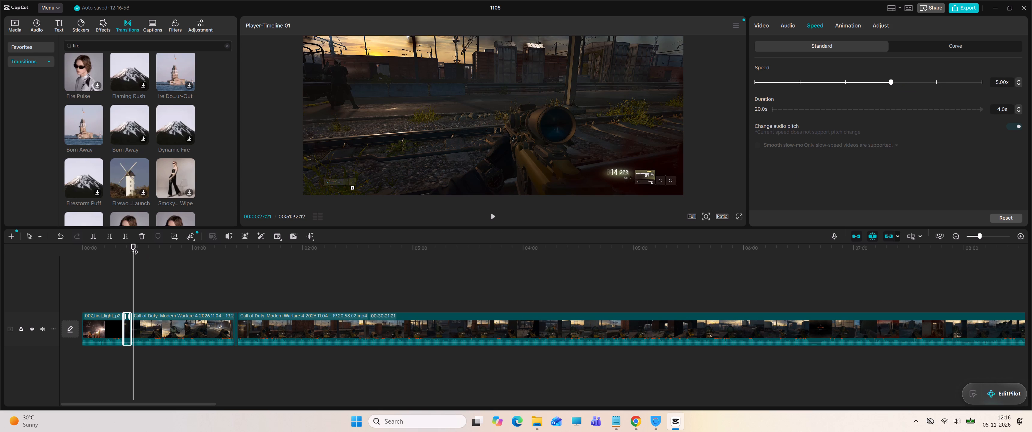
# Play back from the end of the intro through the loading-screen segment and into the gameplay.
pyautogui.moveTo(134, 247); pyautogui.dragTo(118, 247)
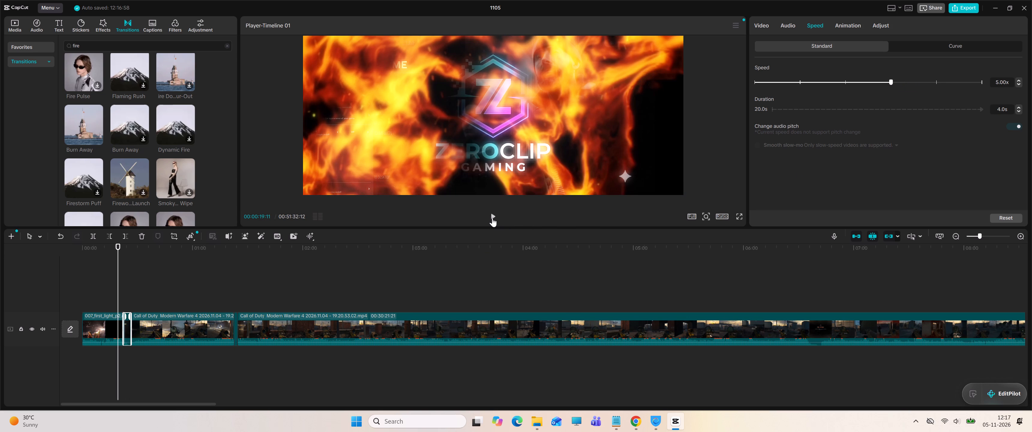
pyautogui.click(492, 218)
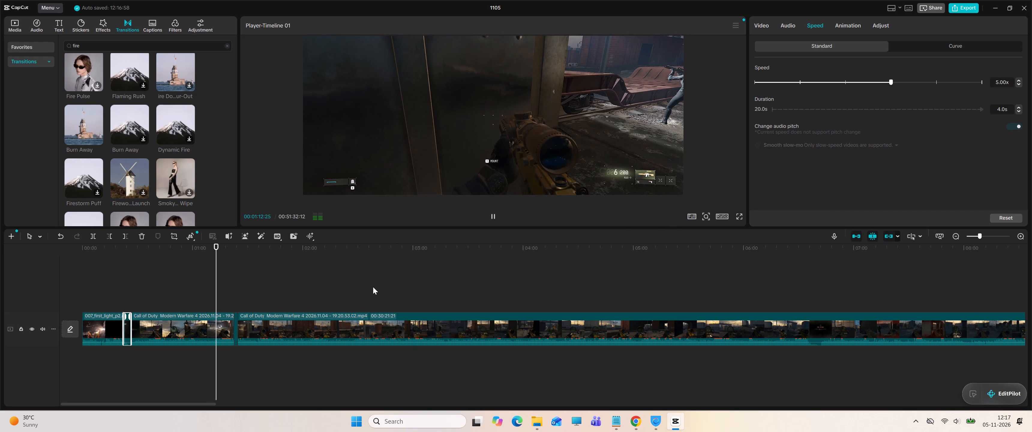
pyautogui.click(491, 214)
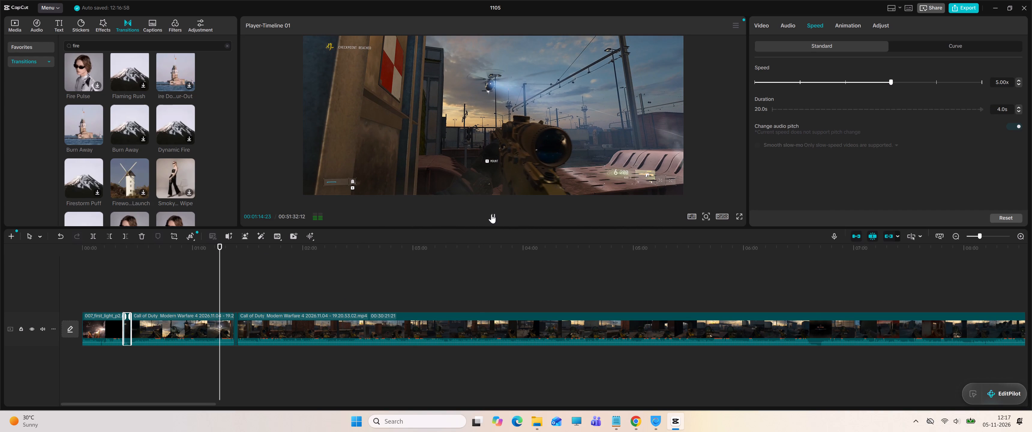
# Add the Burn Away transition between the last Call of Duty clip and the Gemini outro at the timeline's end.
pyautogui.moveTo(207, 405); pyautogui.dragTo(245, 406)
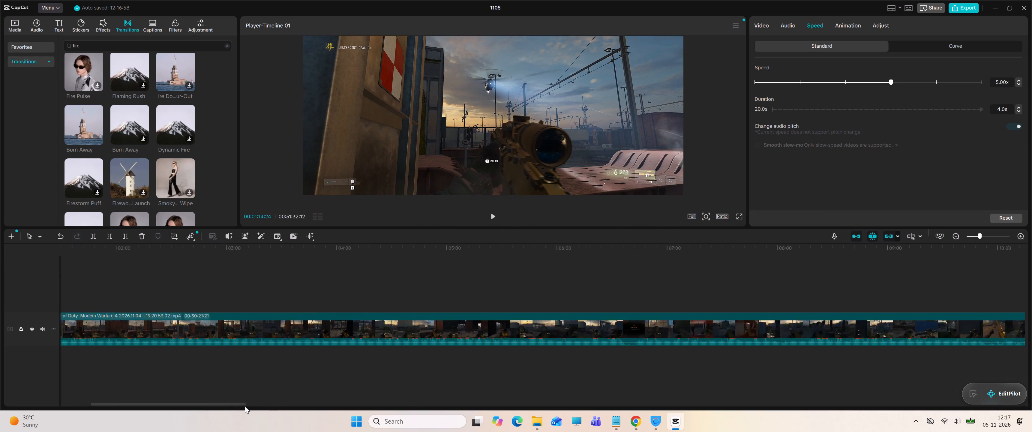
pyautogui.moveTo(245, 406); pyautogui.dragTo(921, 400)
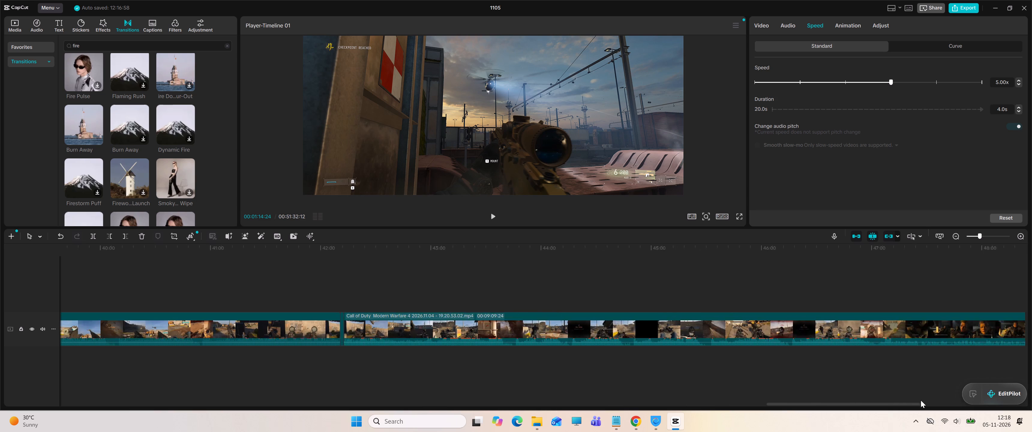
pyautogui.moveTo(921, 400); pyautogui.dragTo(1016, 388)
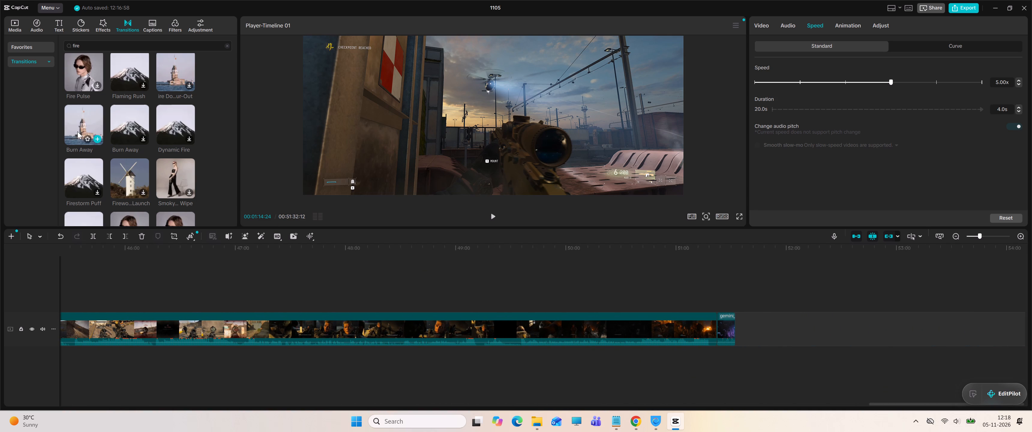
pyautogui.moveTo(74, 119); pyautogui.dragTo(74, 119)
pyautogui.moveTo(74, 119); pyautogui.dragTo(78, 122)
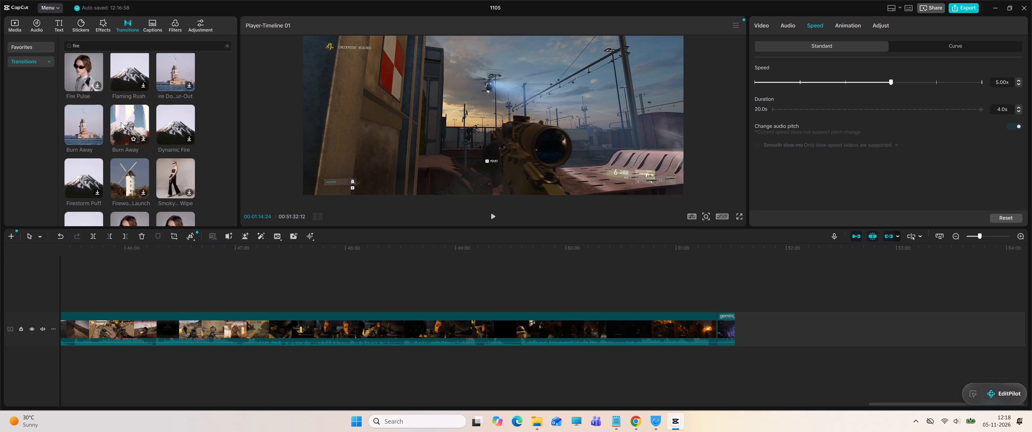
pyautogui.moveTo(75, 119); pyautogui.dragTo(320, 171)
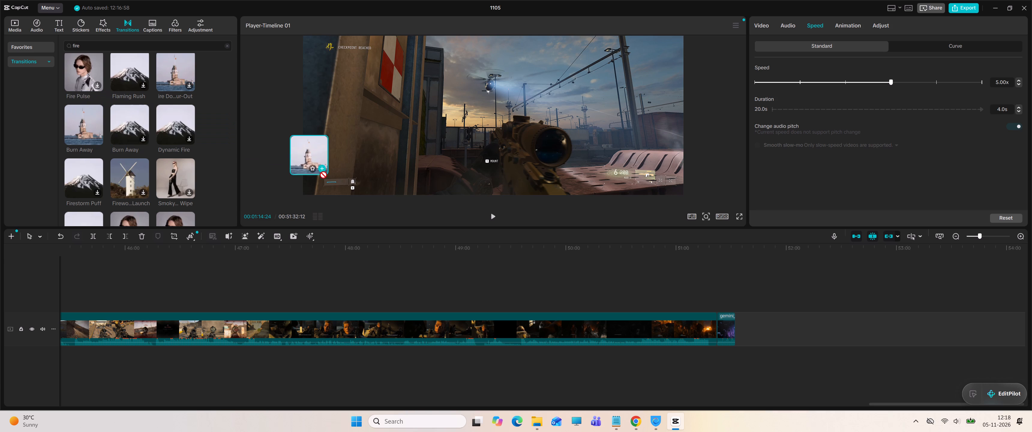
pyautogui.moveTo(320, 171); pyautogui.dragTo(716, 328)
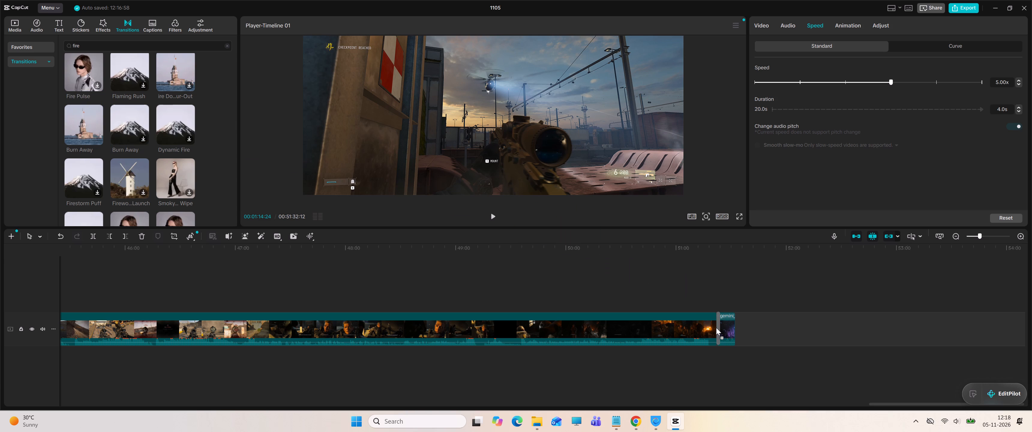
pyautogui.moveTo(716, 328); pyautogui.dragTo(716, 327)
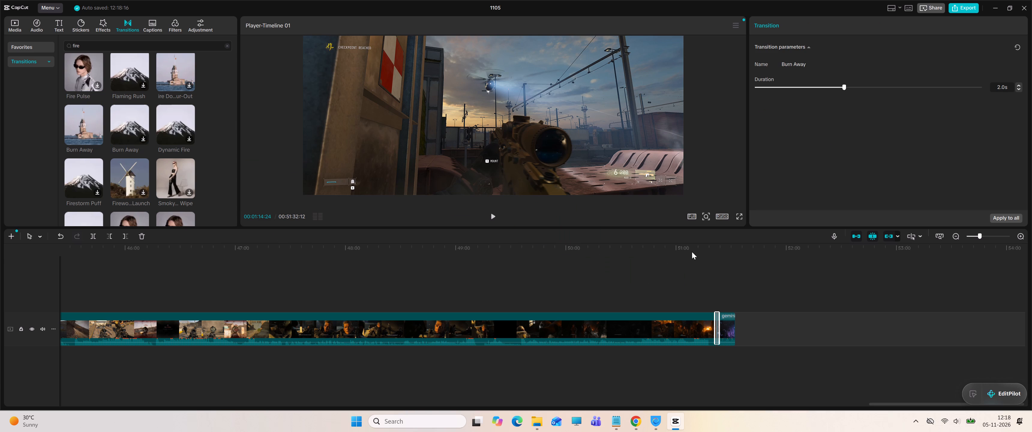
# Play back the end of the last Call of Duty clip through the Burn Away transition into the Gemini outro.
pyautogui.click(700, 249)
pyautogui.moveTo(700, 247); pyautogui.dragTo(707, 247)
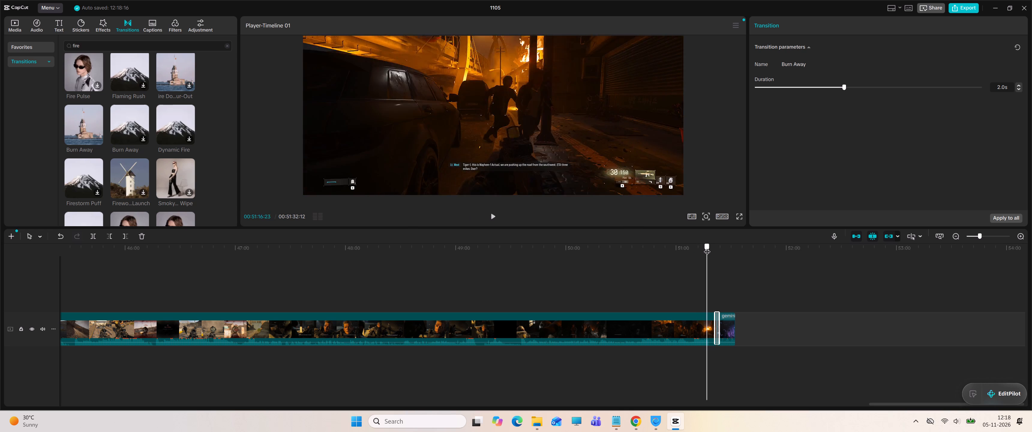
pyautogui.moveTo(707, 247); pyautogui.dragTo(710, 247)
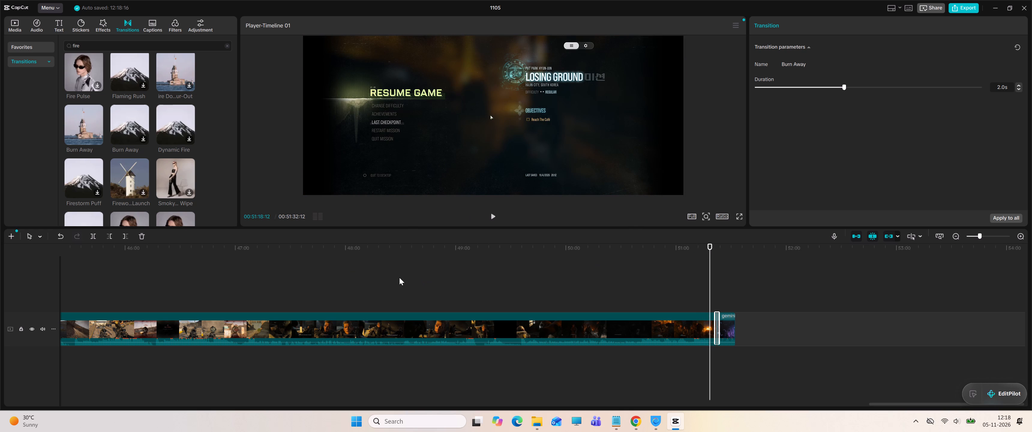
pyautogui.click(493, 216)
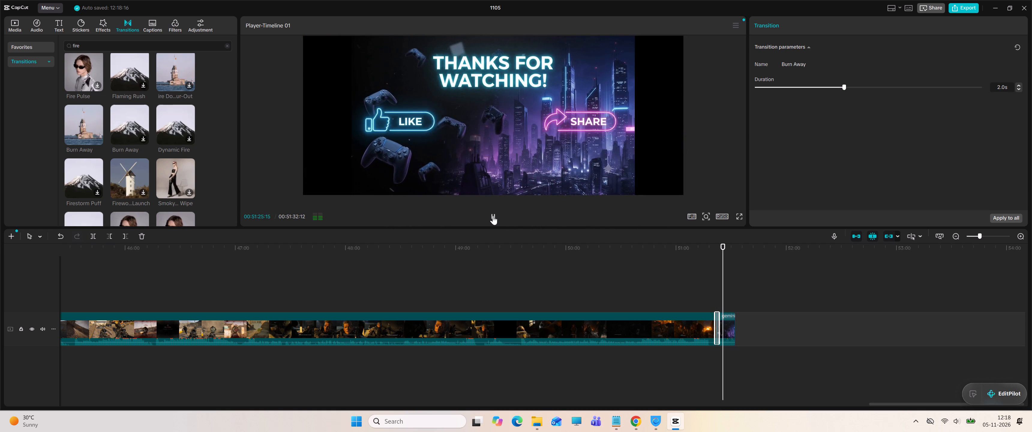
pyautogui.click(493, 216)
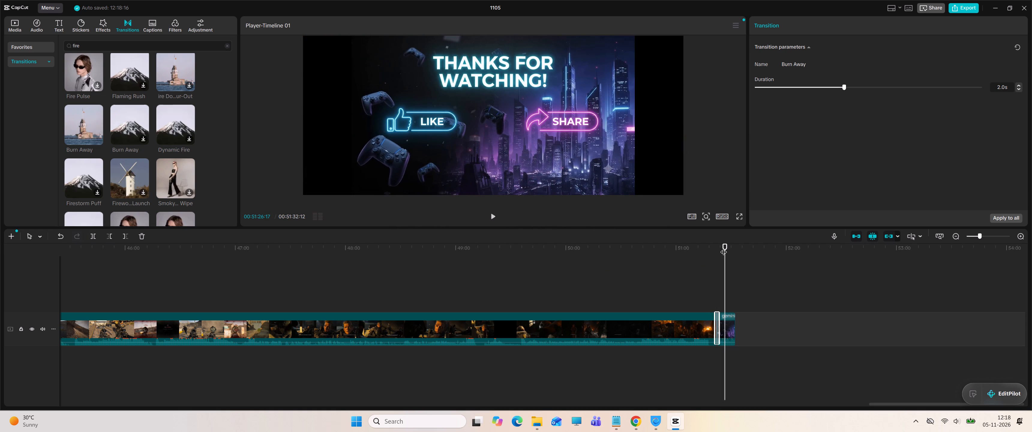
pyautogui.moveTo(725, 245); pyautogui.dragTo(702, 249)
pyautogui.click(493, 216)
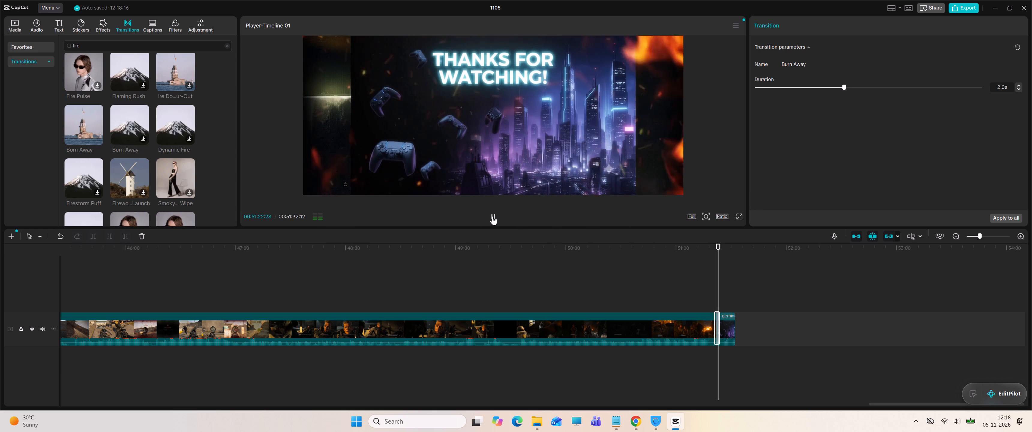
pyautogui.click(493, 216)
pyautogui.moveTo(719, 244); pyautogui.dragTo(718, 244)
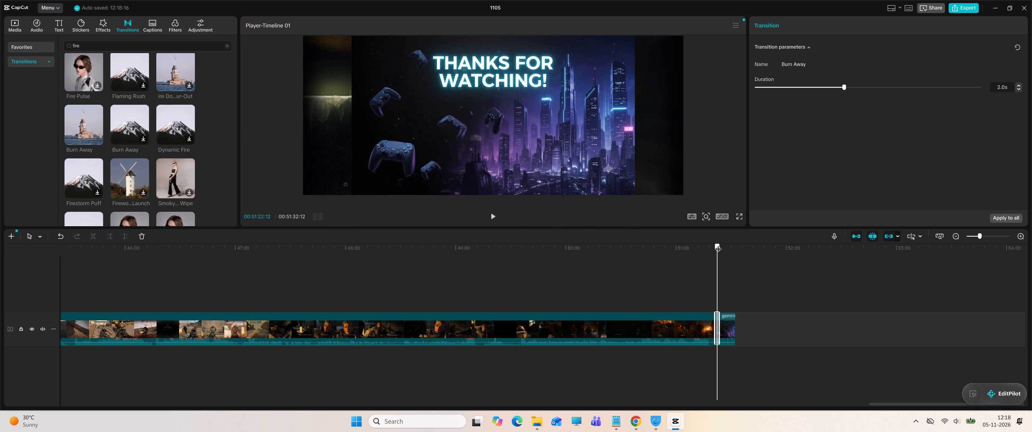
# Split the last Call of Duty clip at the pause menu, about 51:17, and delete the piece before the Gemini outro.
pyautogui.moveTo(718, 244); pyautogui.dragTo(703, 247)
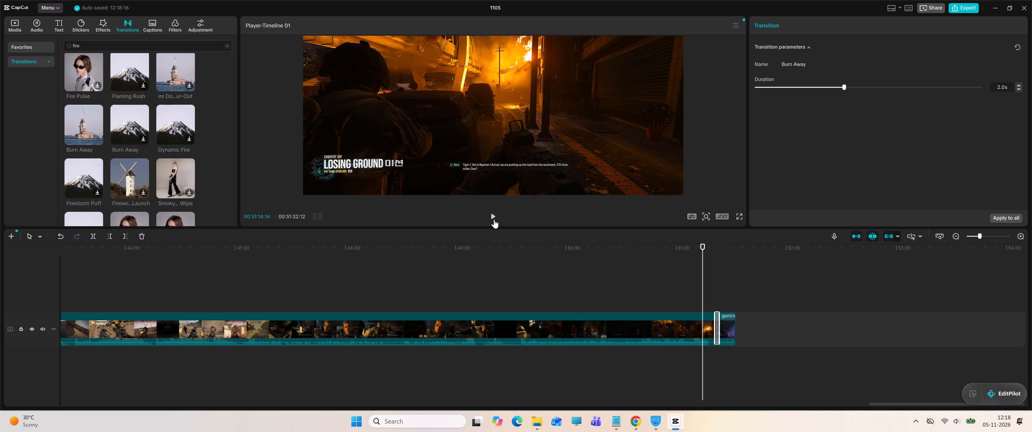
pyautogui.click(492, 218)
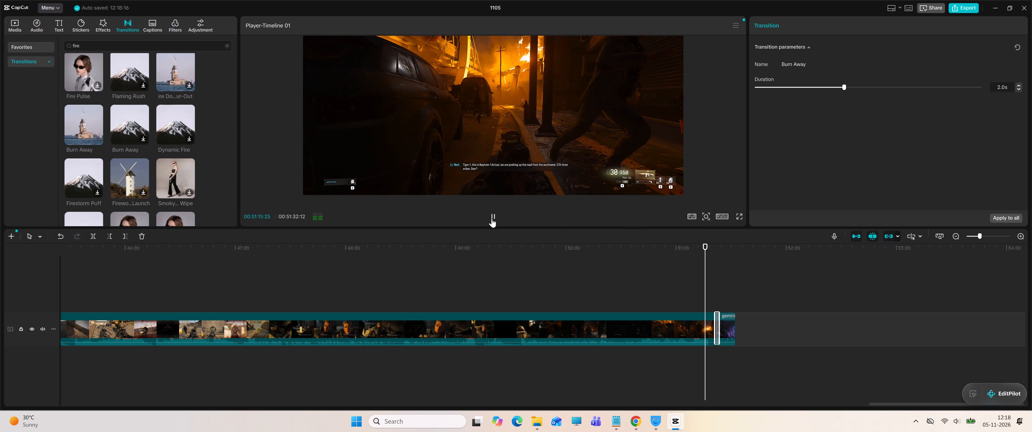
pyautogui.click(492, 218)
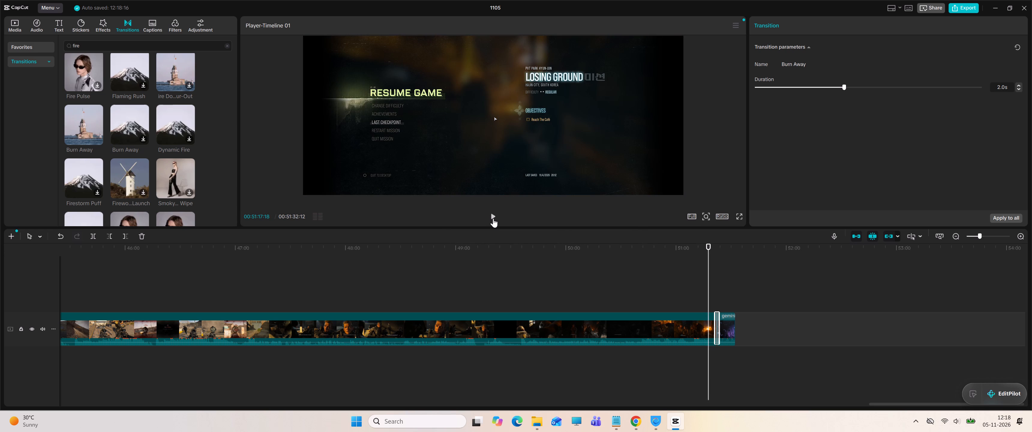
pyautogui.click(93, 238)
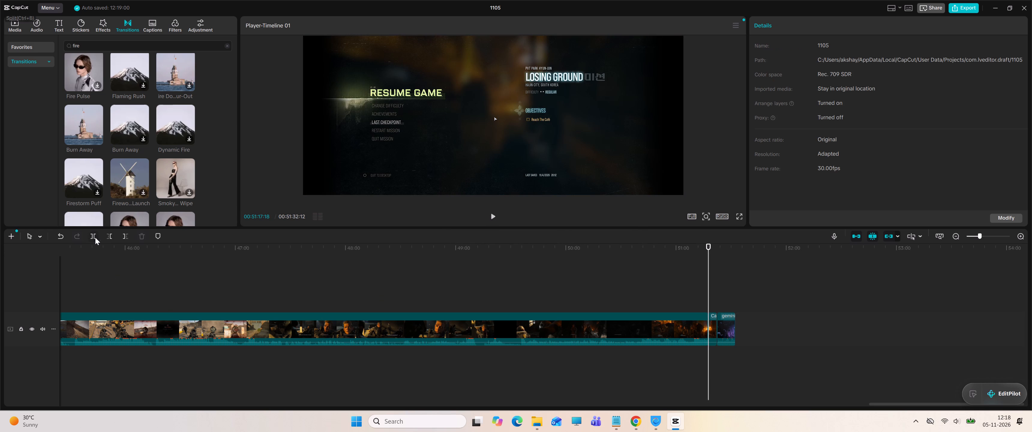
pyautogui.click(712, 328)
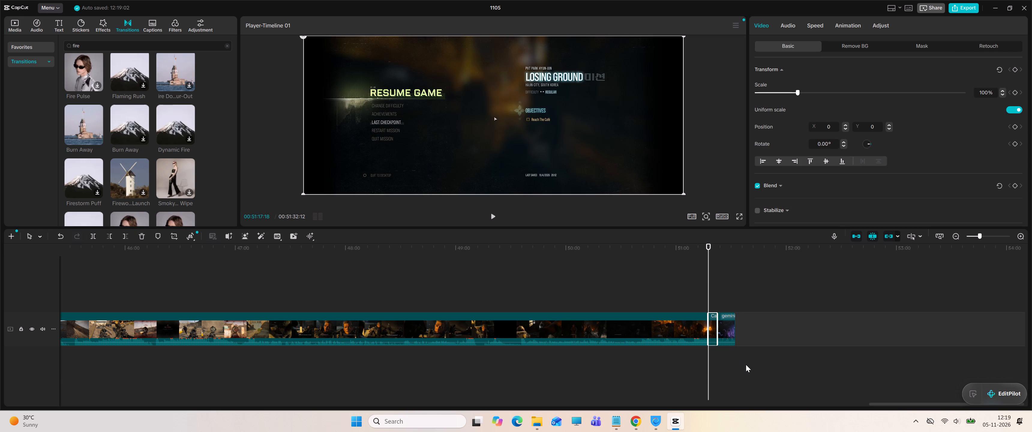
pyautogui.press('Delete')
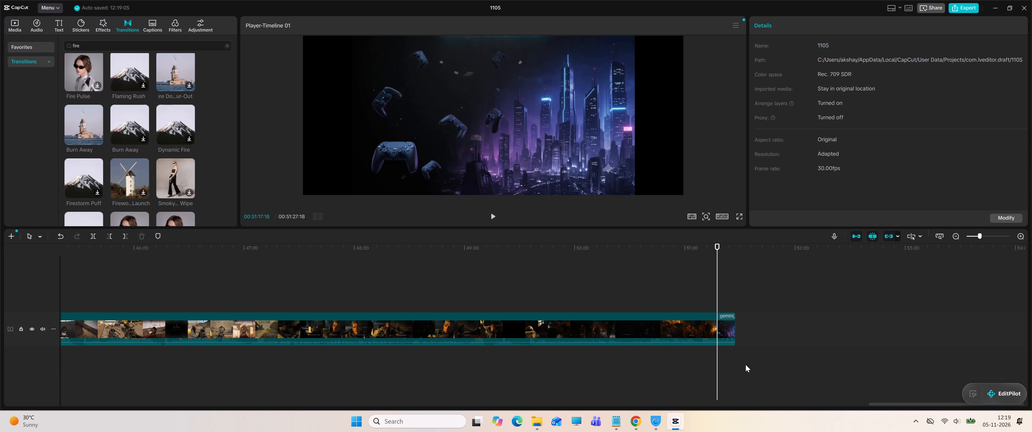
# Add the Burn Away transition between the trimmed last Call of Duty clip and the Gemini outro, and play it through to the end.
pyautogui.click(718, 241)
pyautogui.moveTo(717, 244); pyautogui.dragTo(717, 244)
pyautogui.moveTo(717, 244); pyautogui.dragTo(709, 246)
pyautogui.click(493, 219)
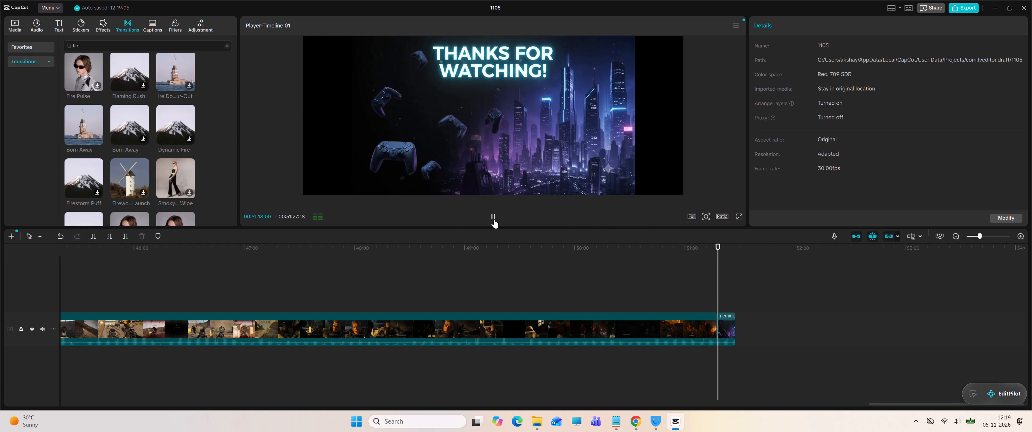
pyautogui.click(492, 216)
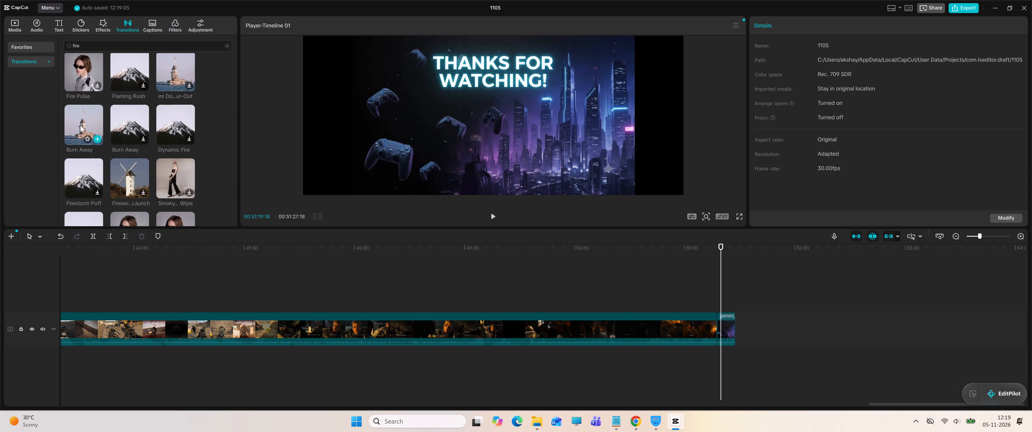
pyautogui.moveTo(78, 124); pyautogui.dragTo(567, 292)
pyautogui.moveTo(567, 292); pyautogui.dragTo(715, 328)
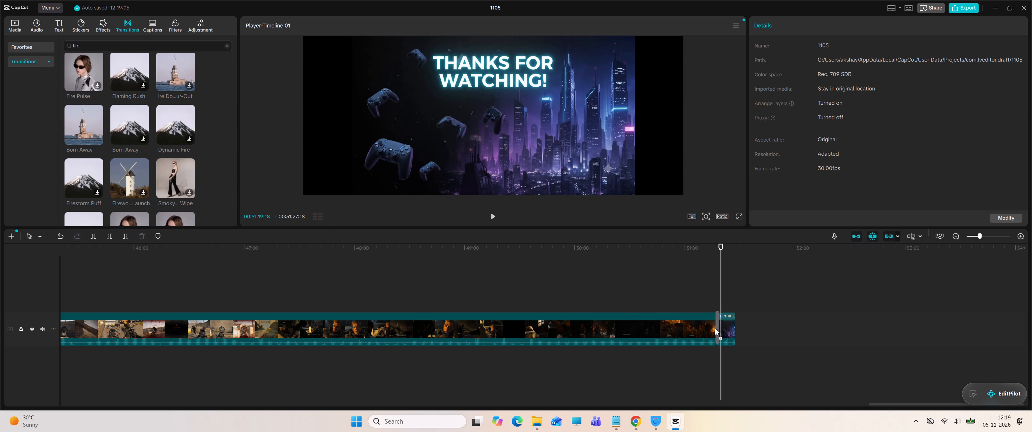
pyautogui.moveTo(715, 328); pyautogui.dragTo(715, 328)
pyautogui.moveTo(721, 245); pyautogui.dragTo(706, 246)
pyautogui.click(496, 214)
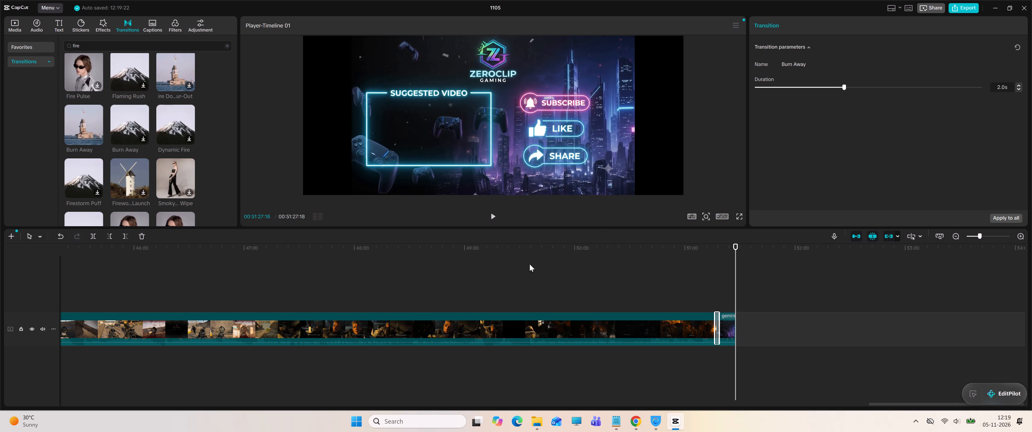
# Return to the start of the timeline, play back the opening seconds of the intro and reset the playhead to 00:00.
pyautogui.moveTo(898, 403); pyautogui.dragTo(852, 403)
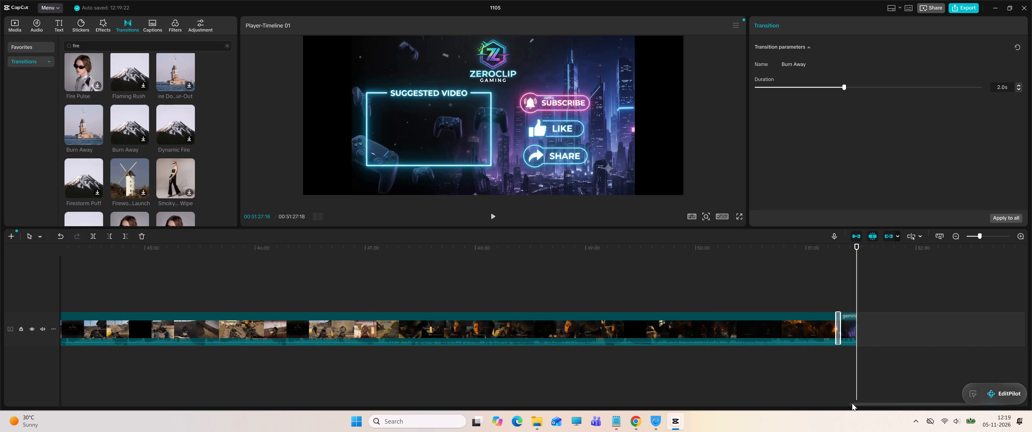
pyautogui.moveTo(852, 403); pyautogui.dragTo(79, 381)
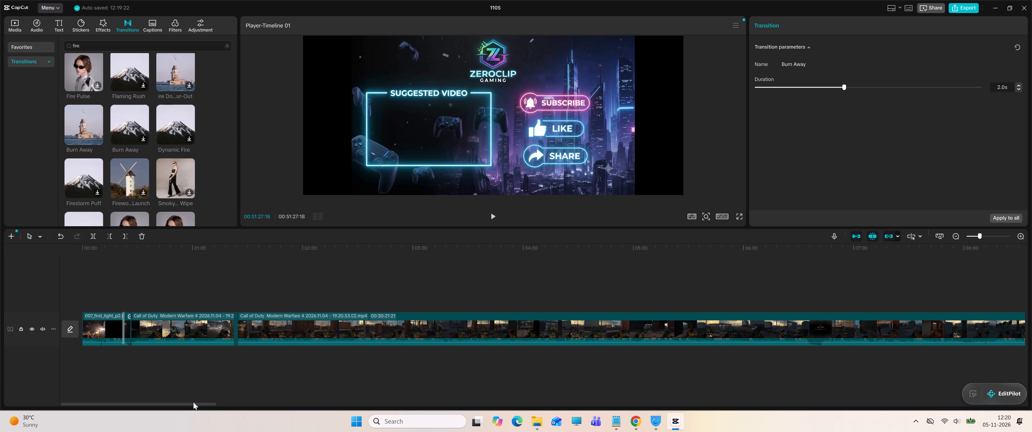
pyautogui.moveTo(191, 403); pyautogui.dragTo(182, 404)
pyautogui.click(85, 247)
pyautogui.moveTo(84, 245); pyautogui.dragTo(75, 247)
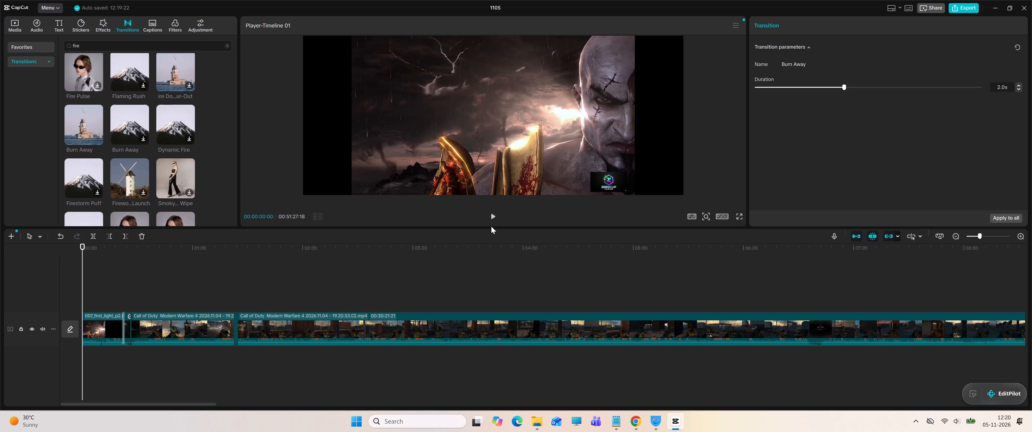
pyautogui.click(491, 214)
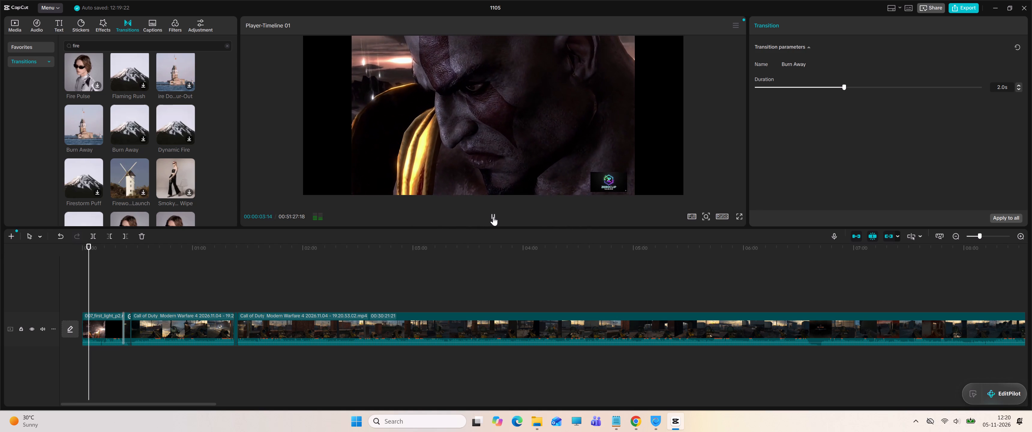
pyautogui.click(493, 215)
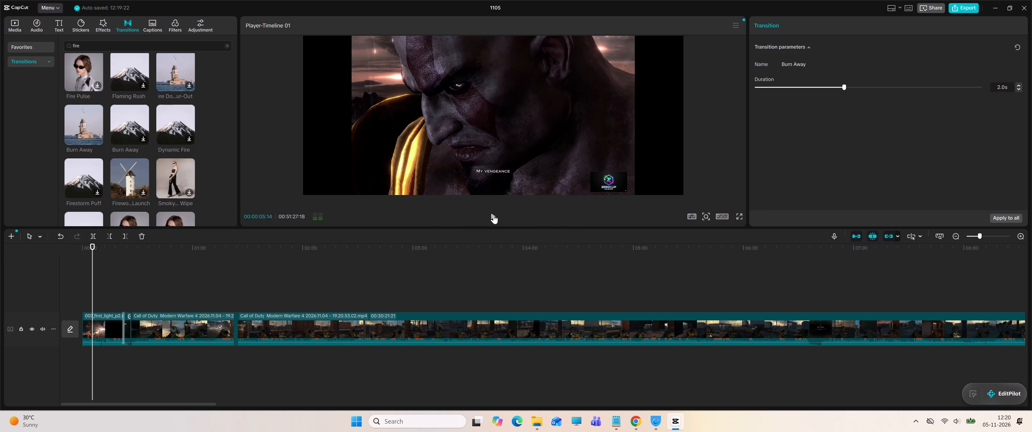
pyautogui.moveTo(92, 244); pyautogui.dragTo(83, 247)
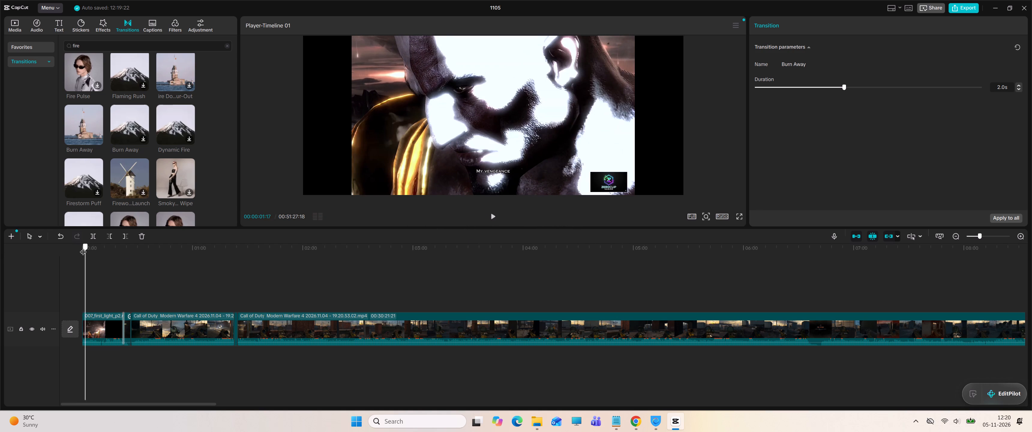
pyautogui.moveTo(83, 247); pyautogui.dragTo(79, 248)
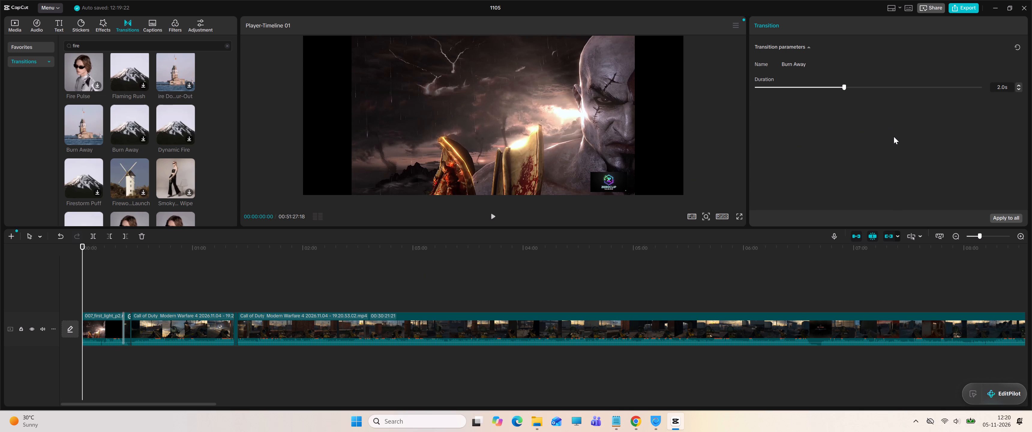
# Open the export settings, name the exported video CODMW4P2 and review the video and audio options.
pyautogui.click(965, 5)
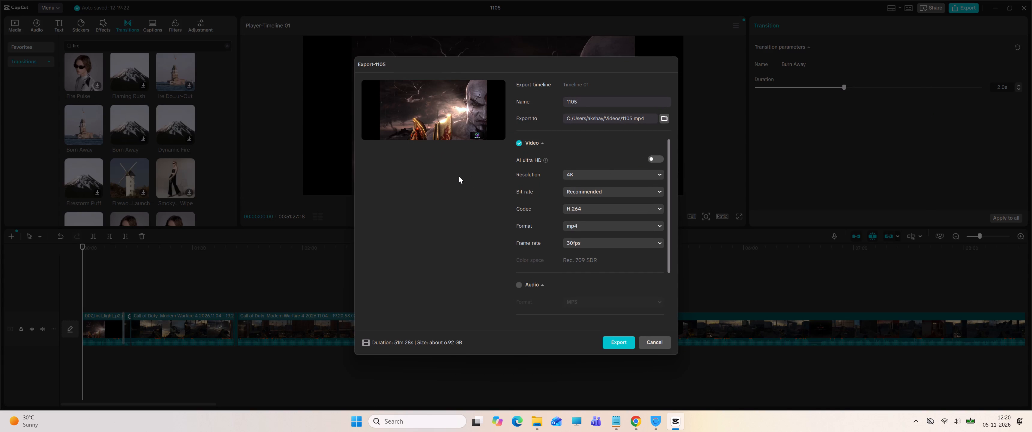
pyautogui.click(584, 101)
pyautogui.hotkey('ctrl', 'a')
pyautogui.write('CODMW$')
pyautogui.press('BackSpace')
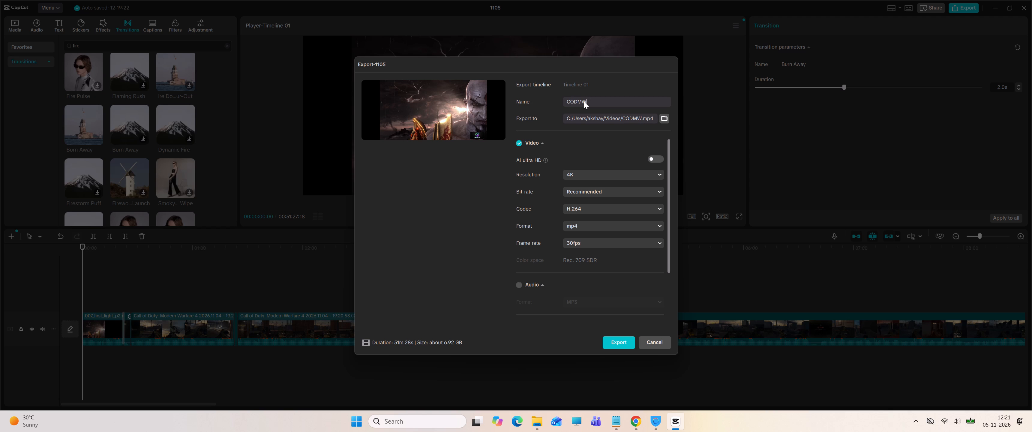
pyautogui.press('4')
pyautogui.hotkey('shift', 'p')
pyautogui.press('2')
pyautogui.scroll(-6, 610, 237)
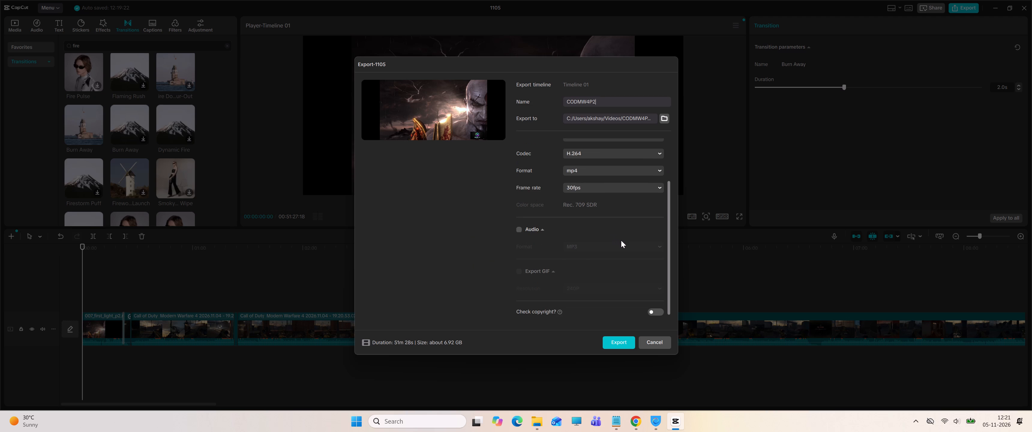
pyautogui.scroll(8, 621, 240)
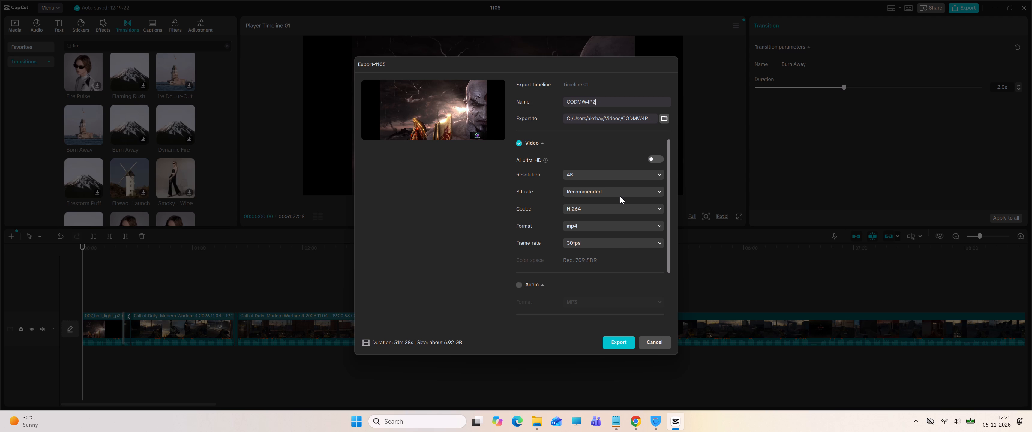
# Keep the resolution at 4K, check the remaining export options and start exporting CODMW4P2.
pyautogui.click(641, 176)
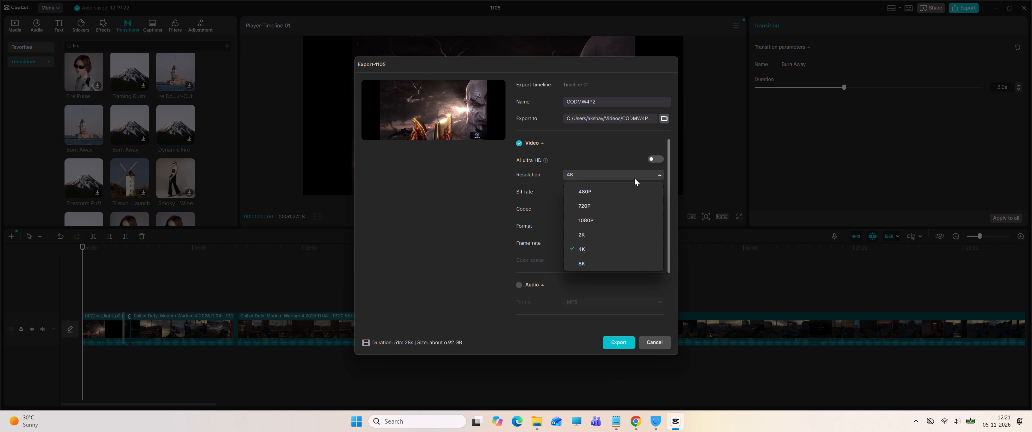
pyautogui.click(634, 177)
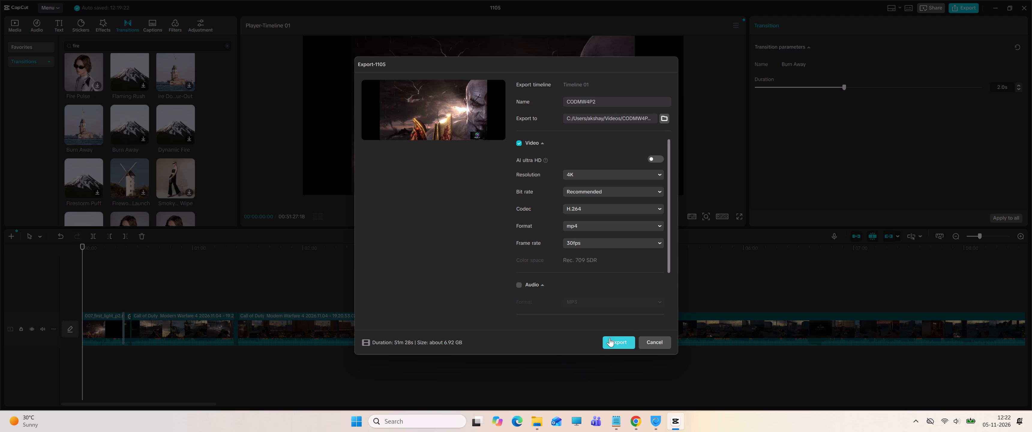
pyautogui.scroll(-9, 591, 280)
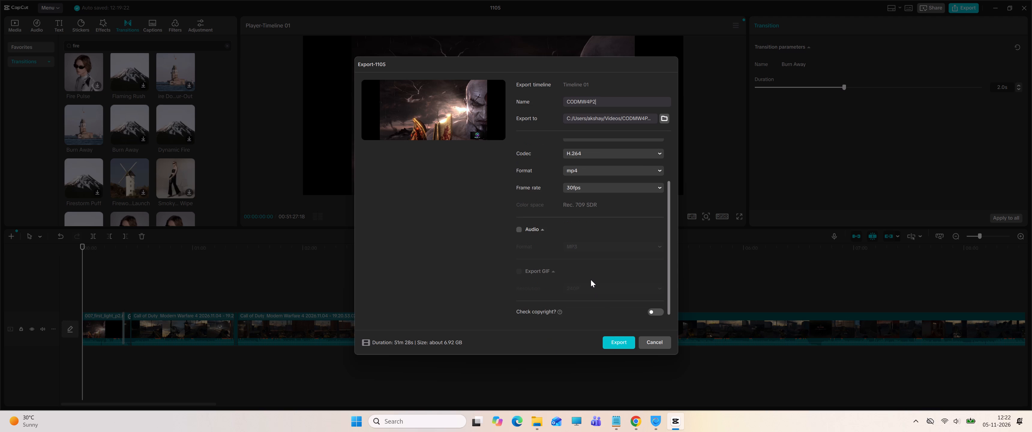
pyautogui.scroll(-2, 591, 280)
pyautogui.scroll(5, 591, 280)
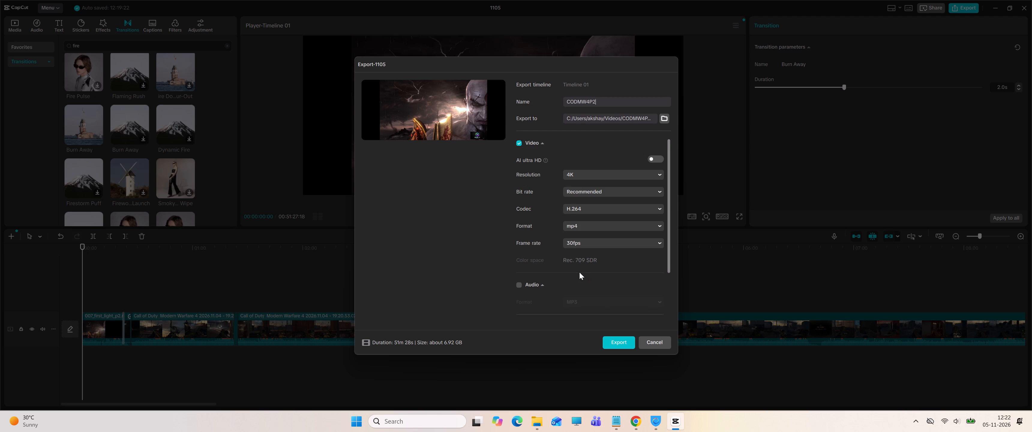
pyautogui.click(610, 343)
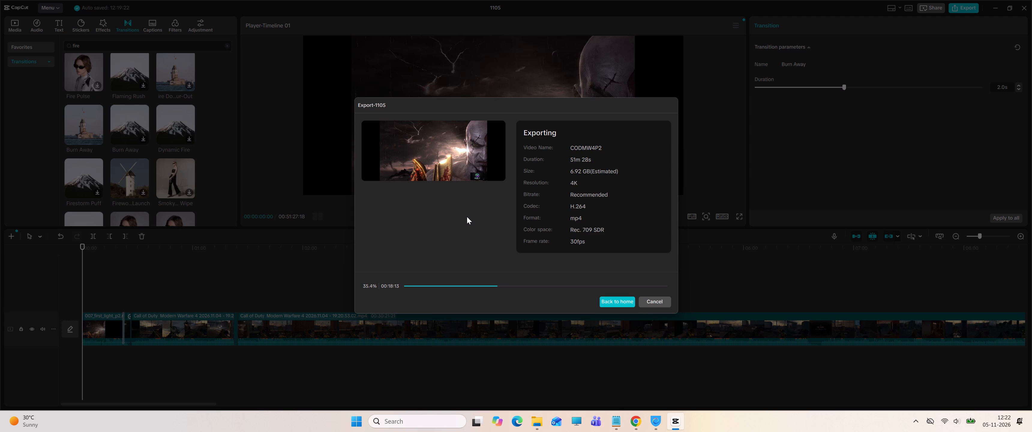